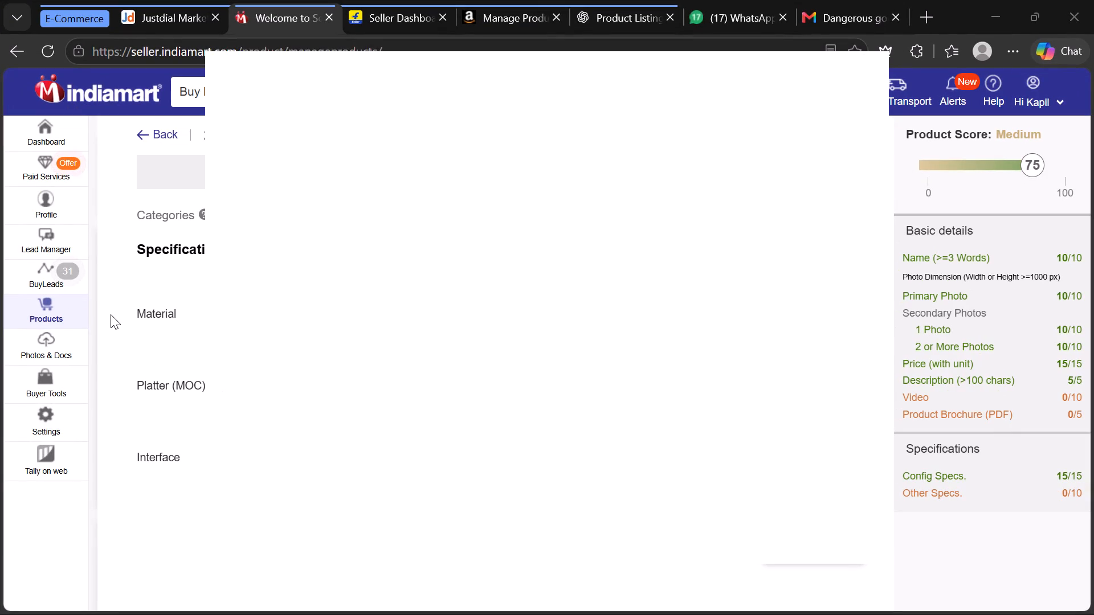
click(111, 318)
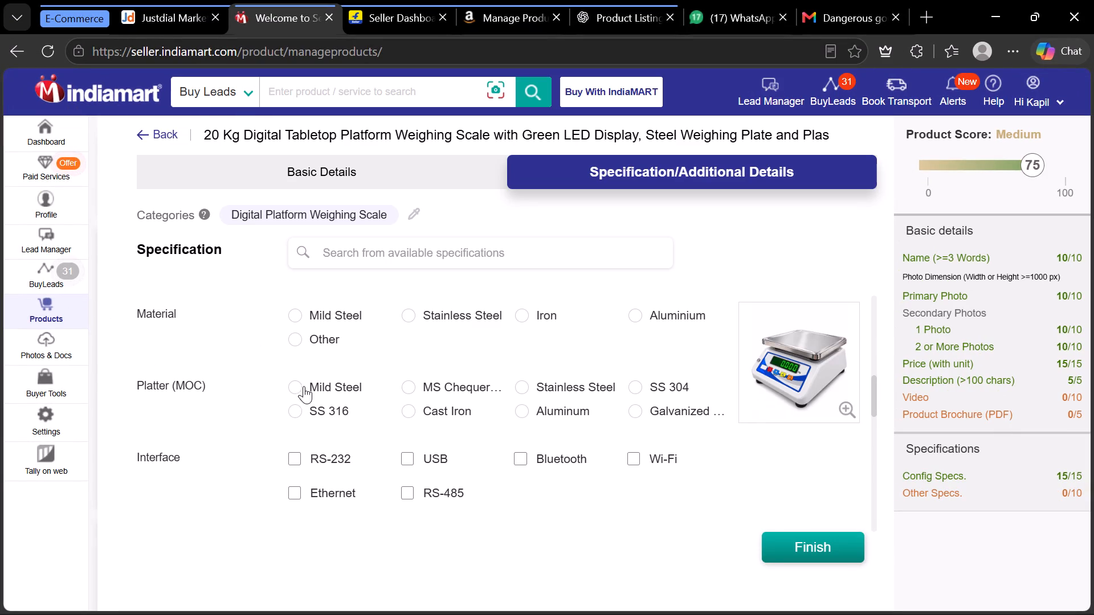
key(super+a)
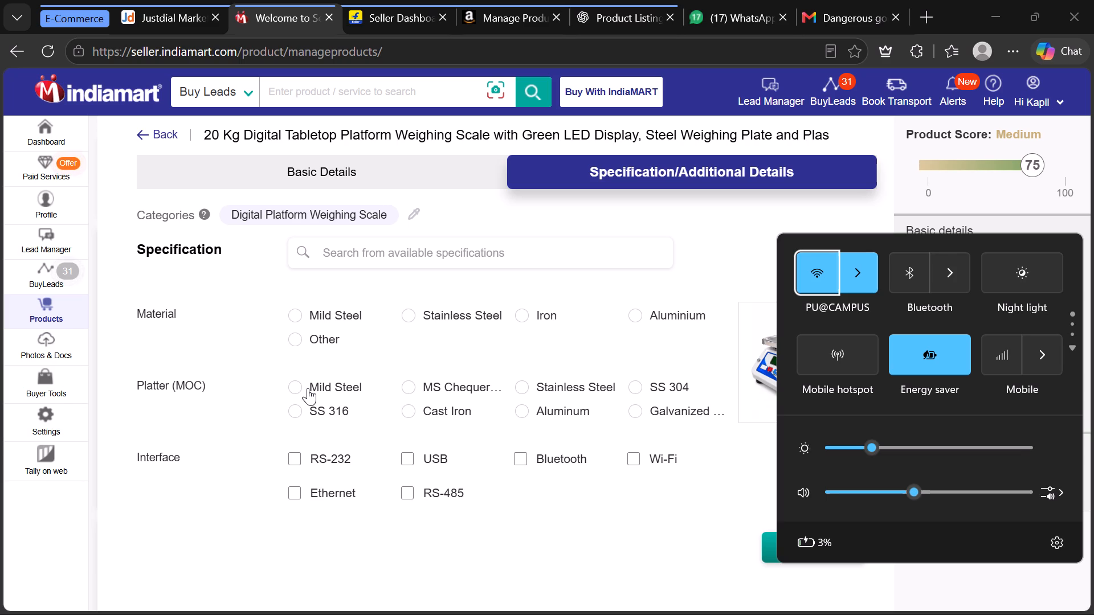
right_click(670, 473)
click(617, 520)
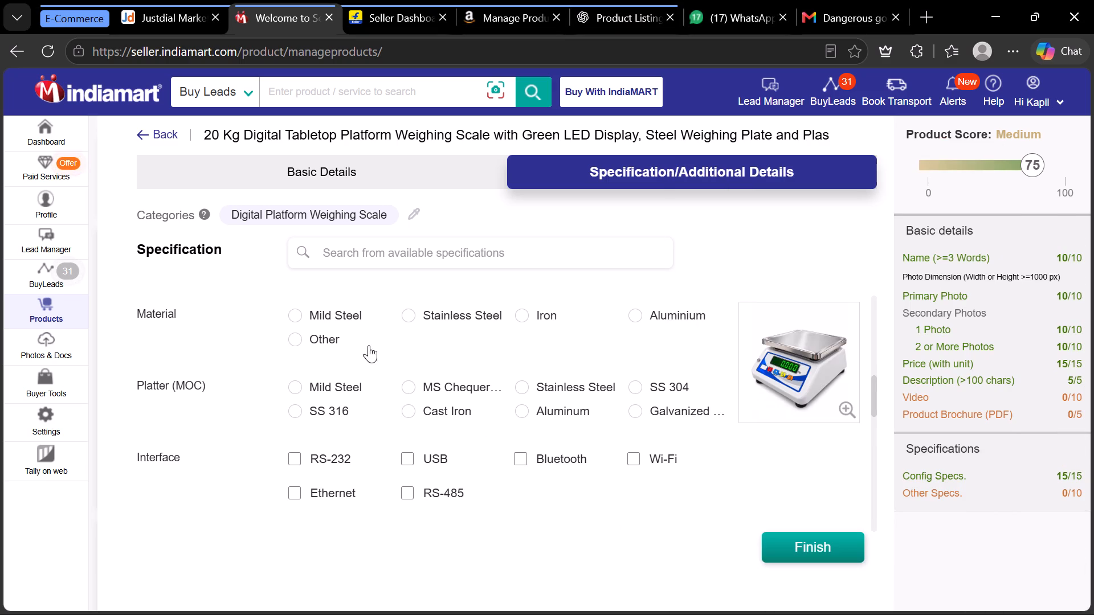
Choose Other as the Material specification of the 20 Kg digital tabletop weighing scale.
scroll(373, 348, up, 2)
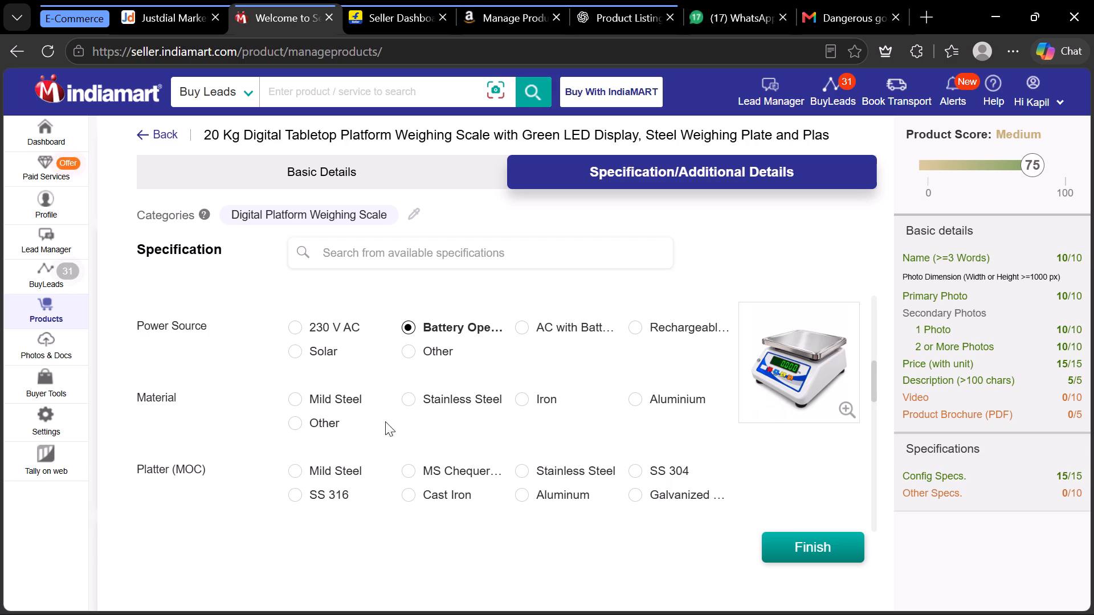
click(292, 422)
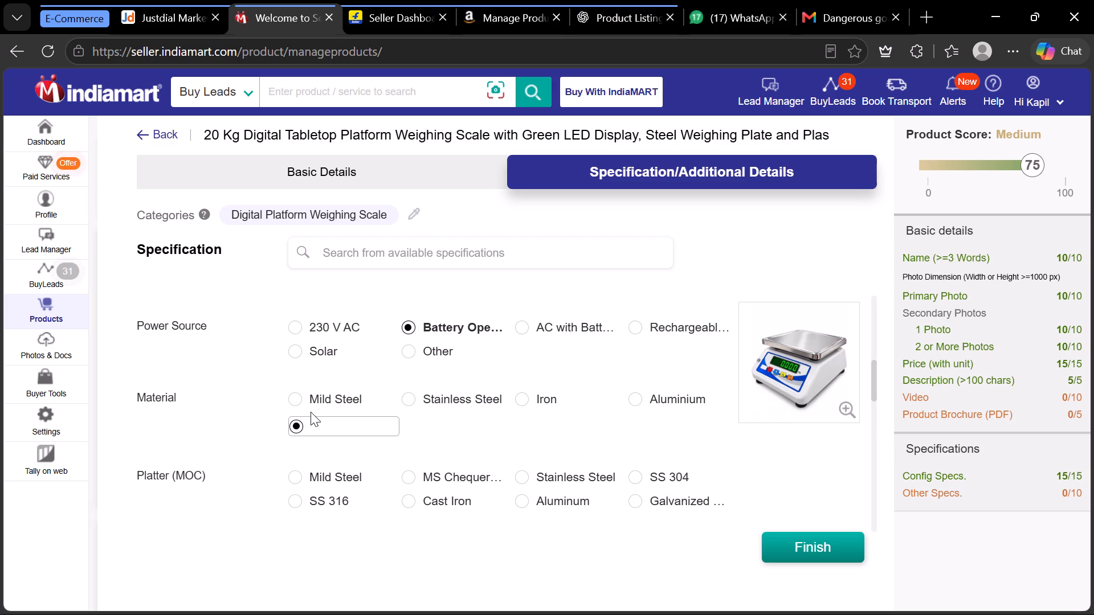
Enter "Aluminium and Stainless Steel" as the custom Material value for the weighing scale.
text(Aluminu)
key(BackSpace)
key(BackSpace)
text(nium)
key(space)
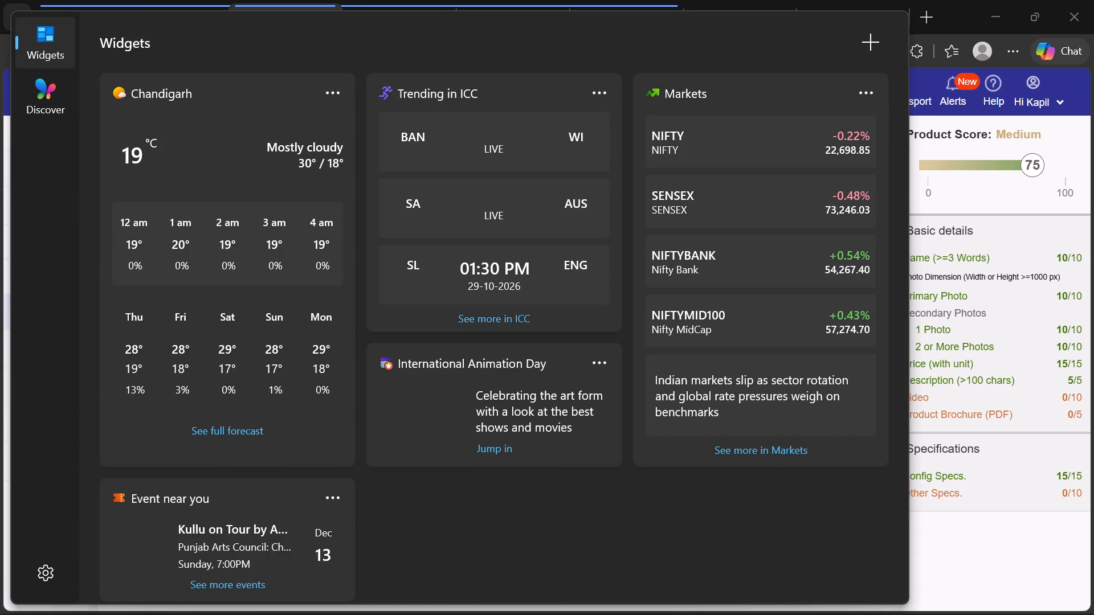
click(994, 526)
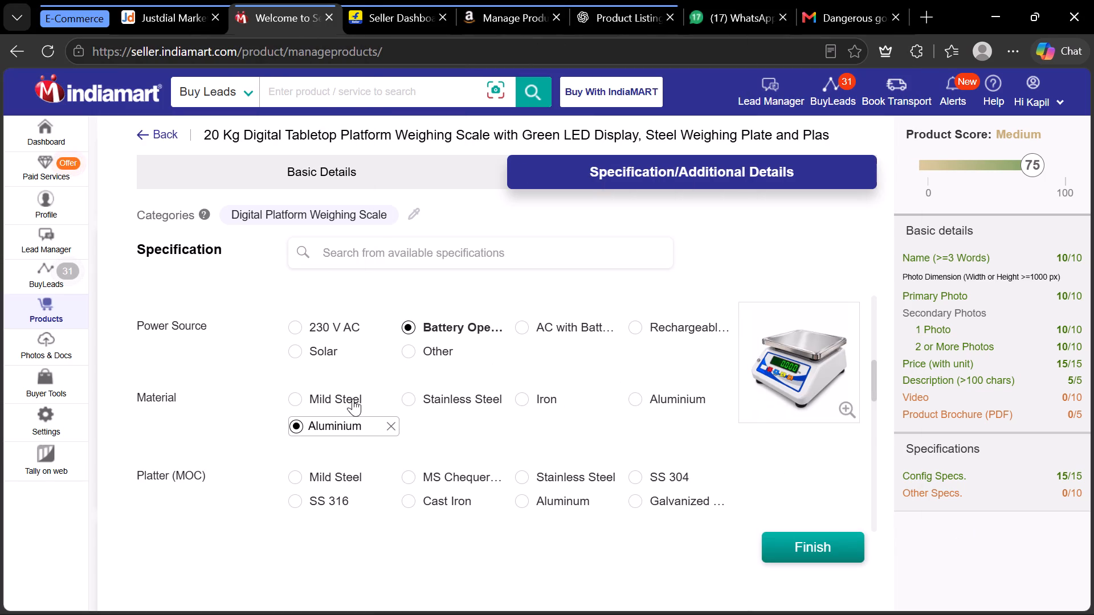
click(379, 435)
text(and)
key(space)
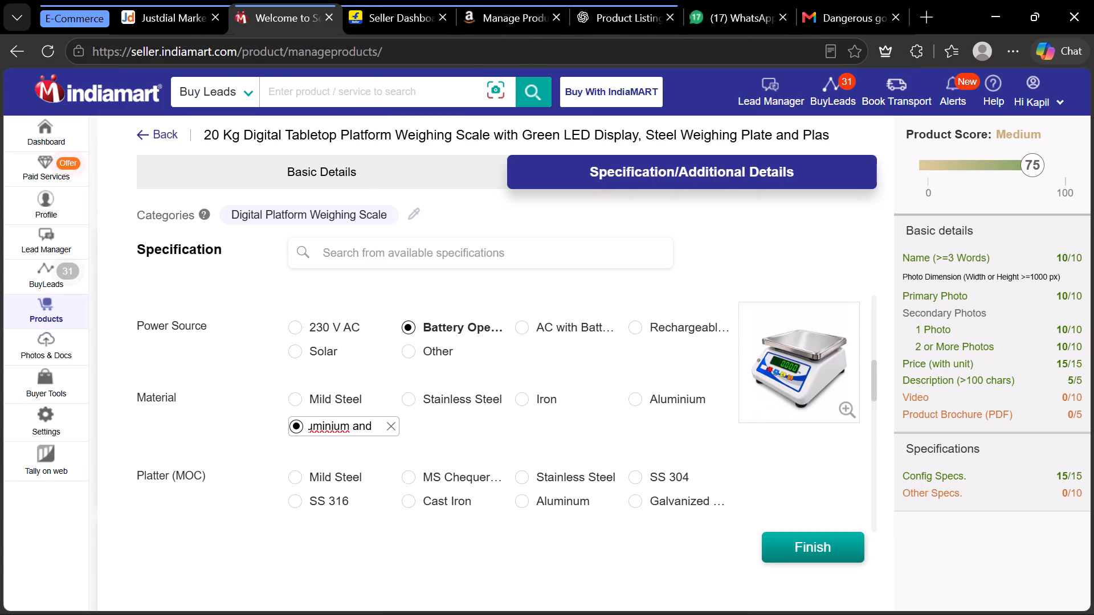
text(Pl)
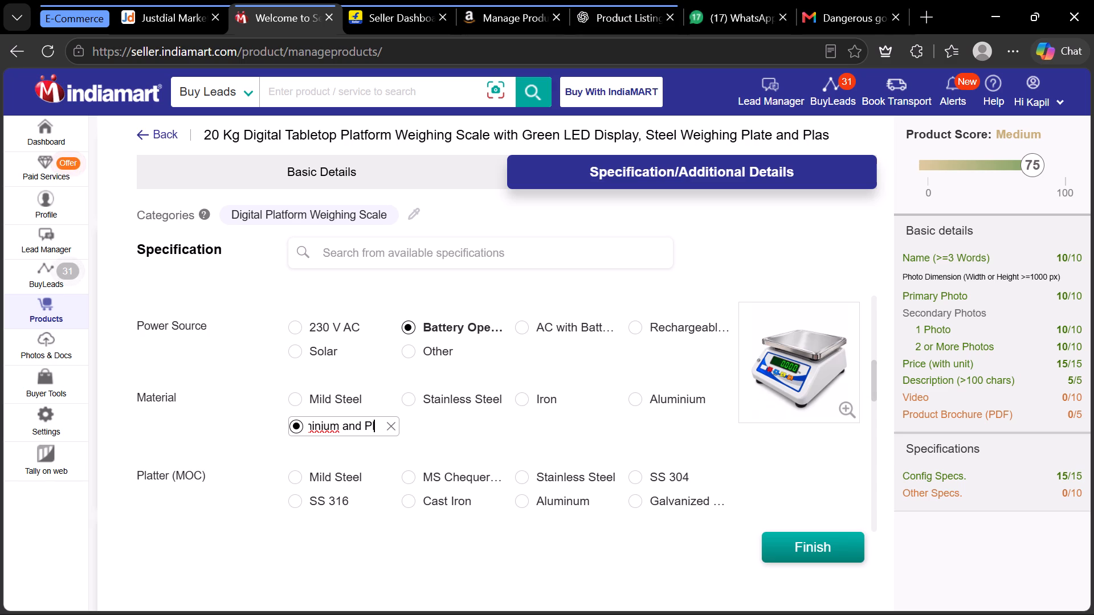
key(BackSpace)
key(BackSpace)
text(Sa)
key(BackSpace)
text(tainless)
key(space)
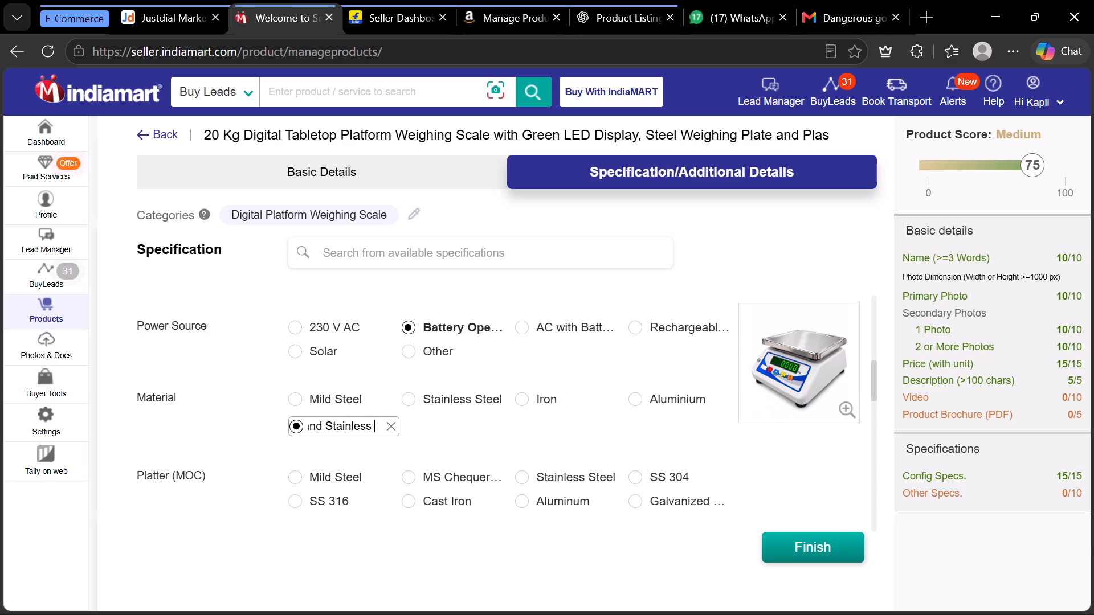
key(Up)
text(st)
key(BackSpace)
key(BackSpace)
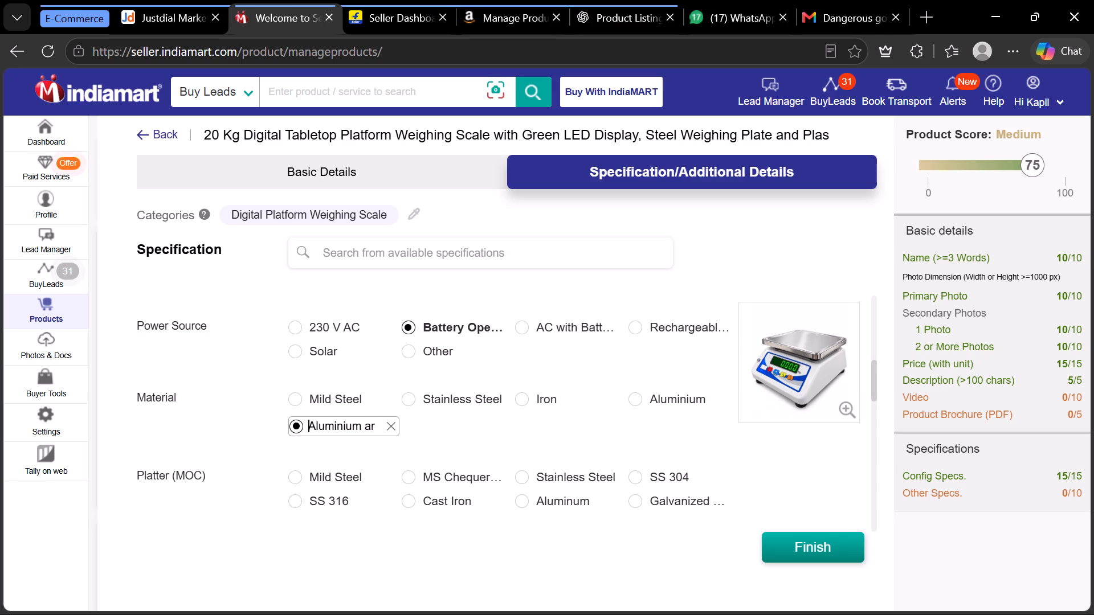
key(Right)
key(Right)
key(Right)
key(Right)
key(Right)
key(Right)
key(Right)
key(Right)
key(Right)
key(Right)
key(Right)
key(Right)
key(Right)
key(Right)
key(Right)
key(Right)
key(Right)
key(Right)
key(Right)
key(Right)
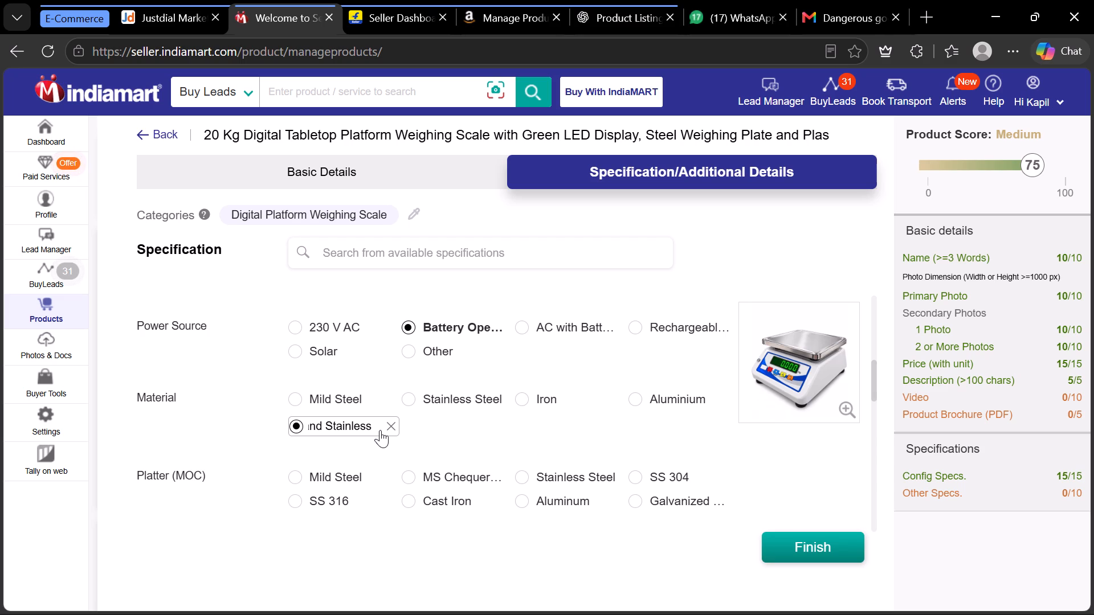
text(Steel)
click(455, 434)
Set the Platter (MOC) specification to Stainless Steel.
scroll(455, 434, down, 1)
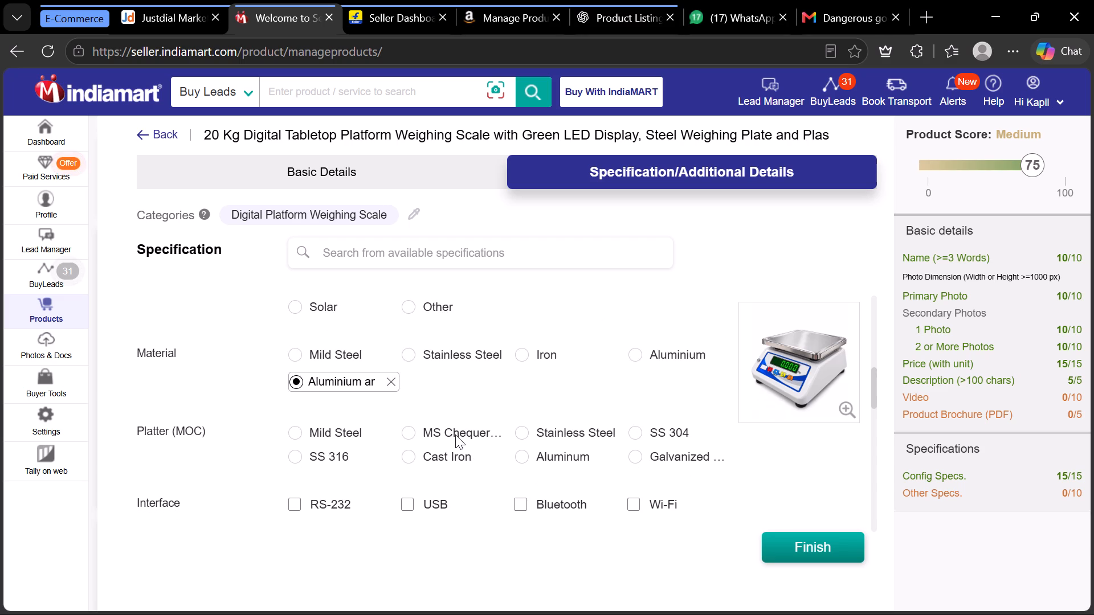
scroll(455, 434, down, 1)
click(520, 428)
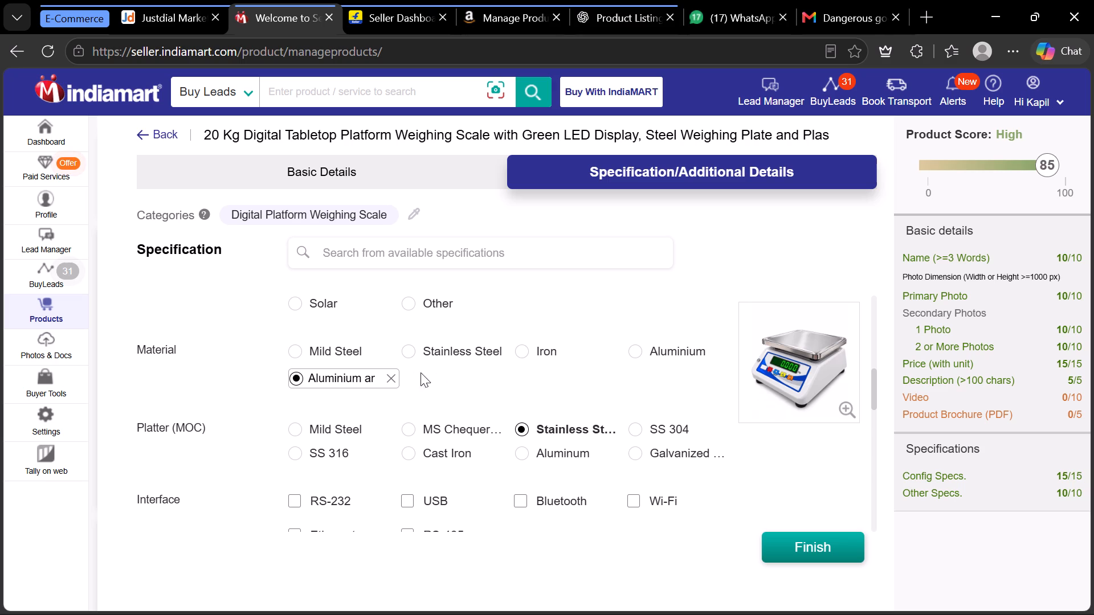
Clear the custom Material entry and choose the predefined Aluminium option instead.
click(392, 379)
scroll(392, 379, right, 1)
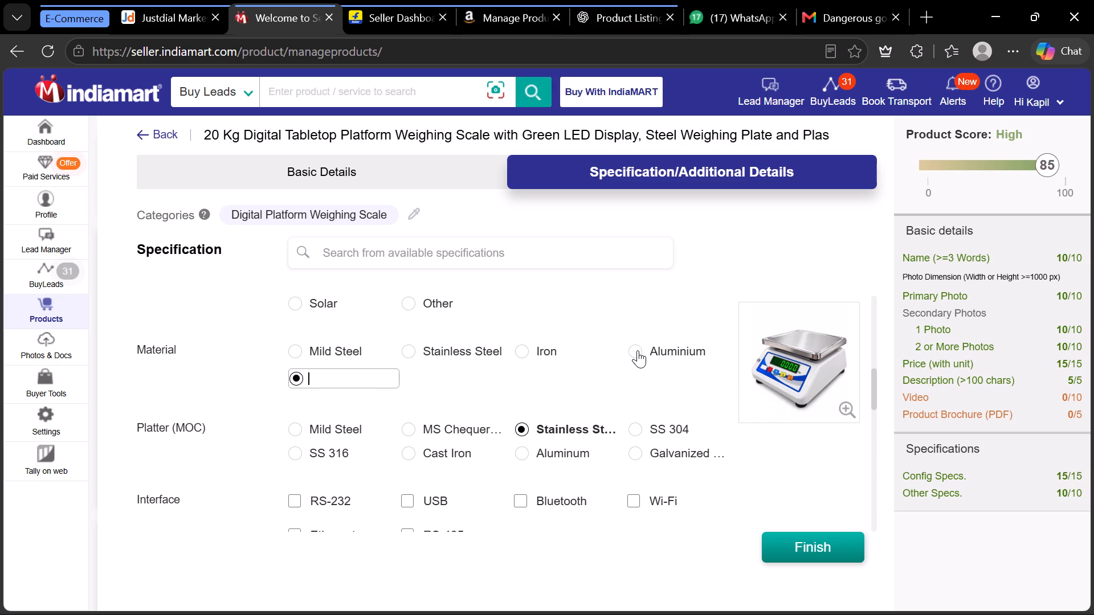
scroll(638, 350, right, 1)
click(636, 351)
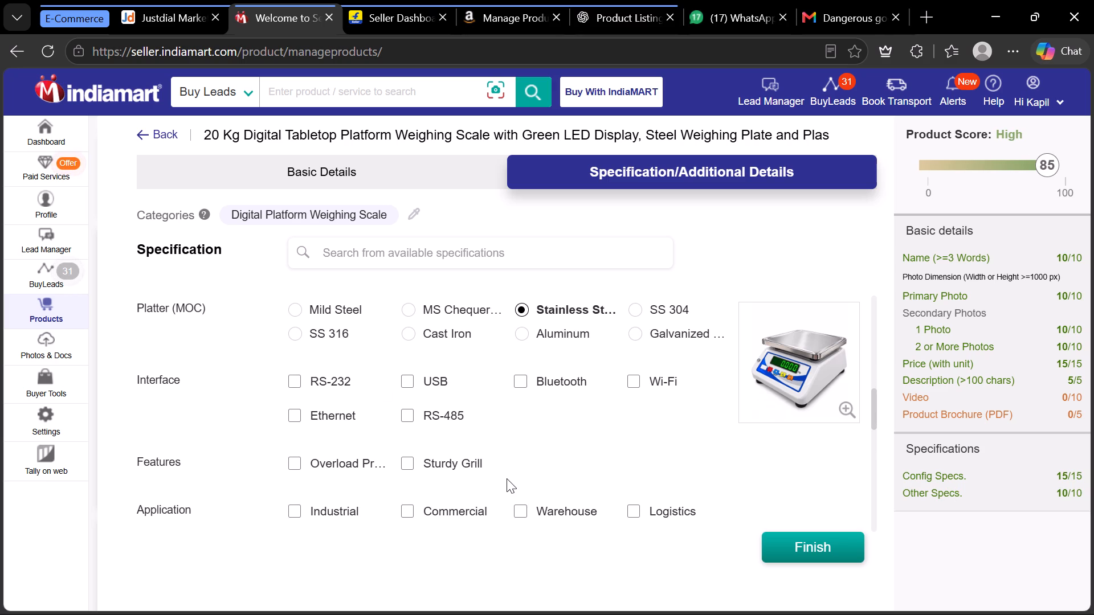
Choose Poultry Farms and Retail as the product's Application specifications.
scroll(507, 478, down, 1)
scroll(538, 398, down, 1)
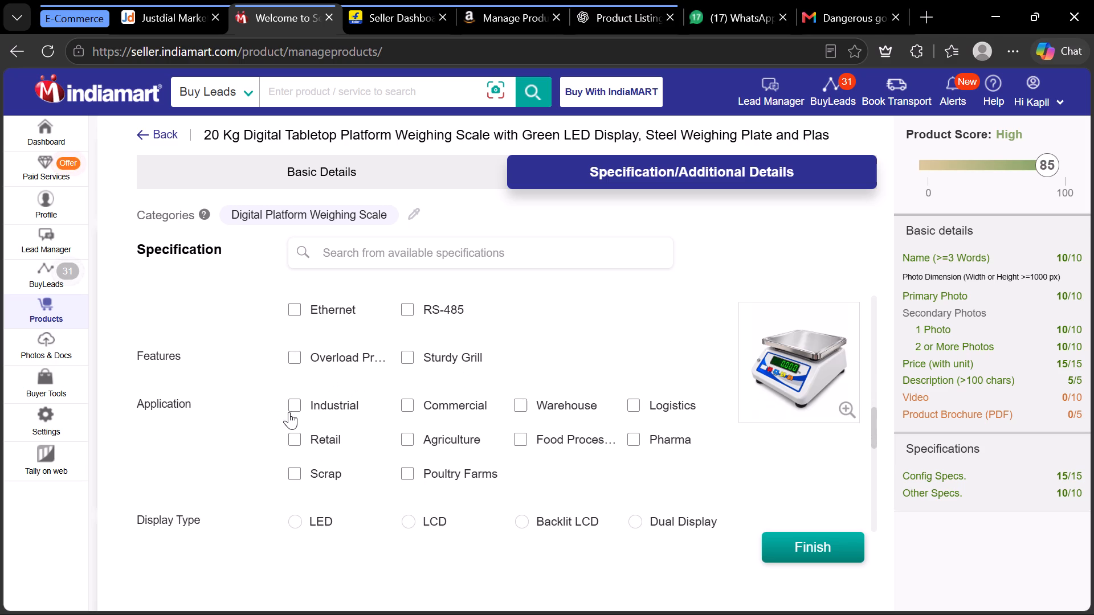
double_click(291, 407)
scroll(296, 499, right, 1)
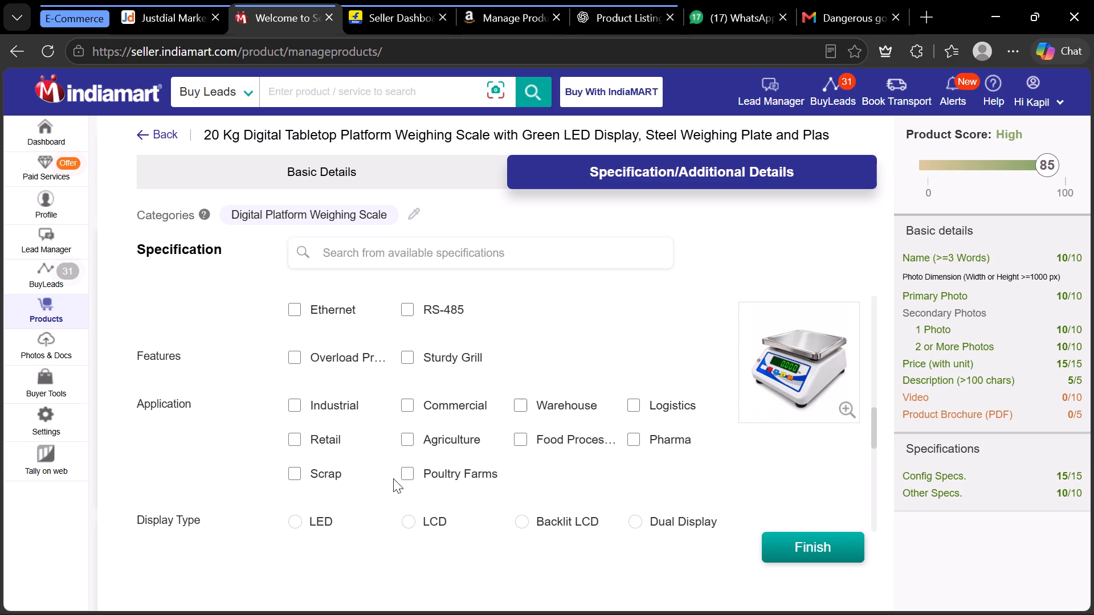
click(404, 476)
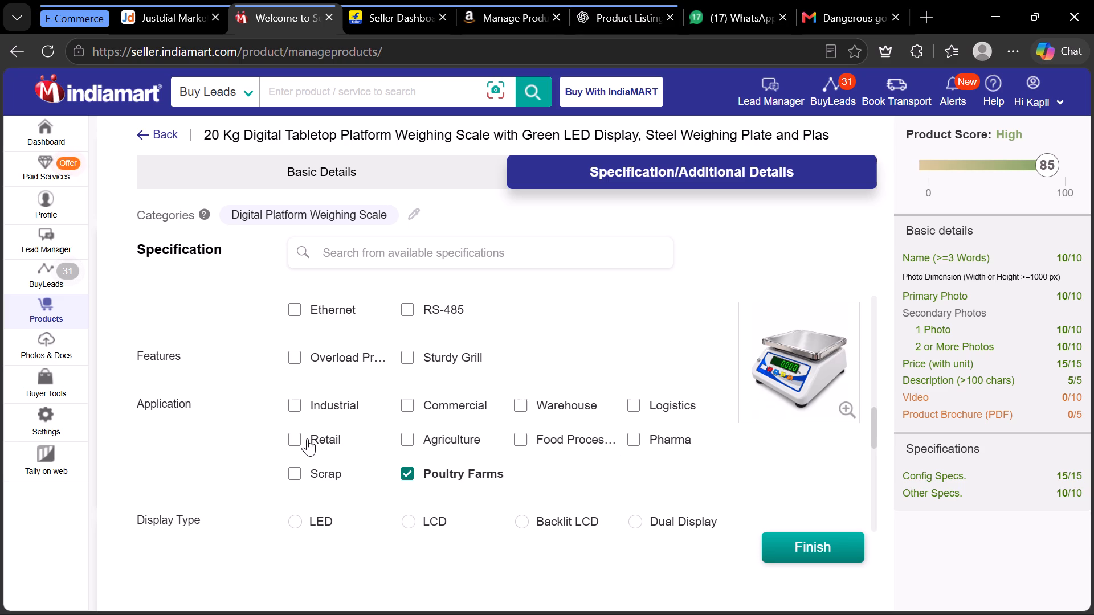
click(301, 436)
Set the Display Type specification to LED.
scroll(533, 463, down, 1)
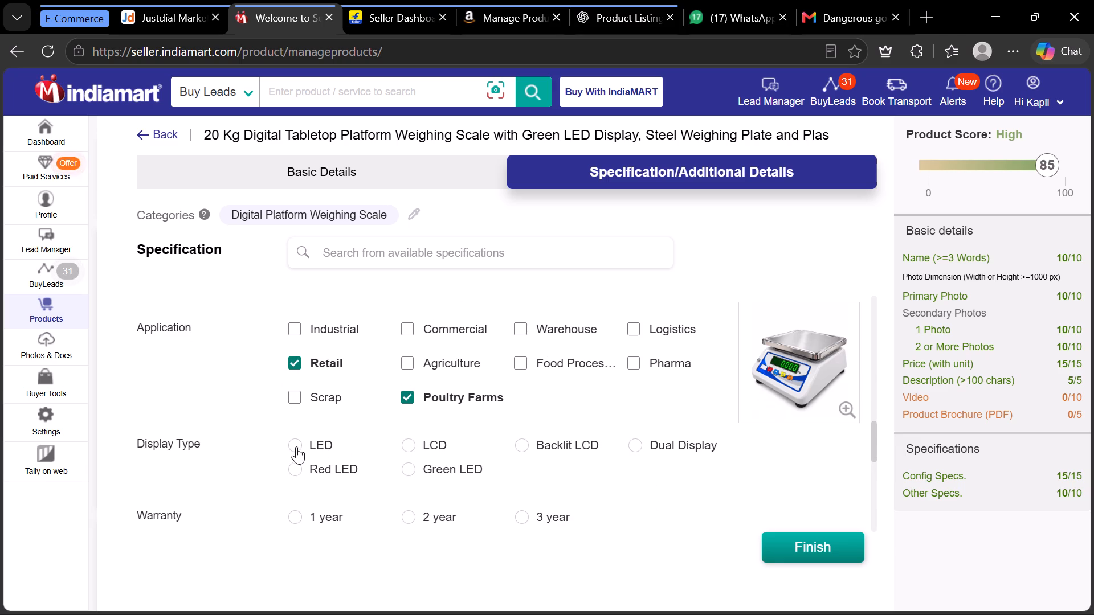
click(297, 443)
Set the Minimum Order Quantity to 1 in the additional details and try to finish the listing.
scroll(476, 440, down, 1)
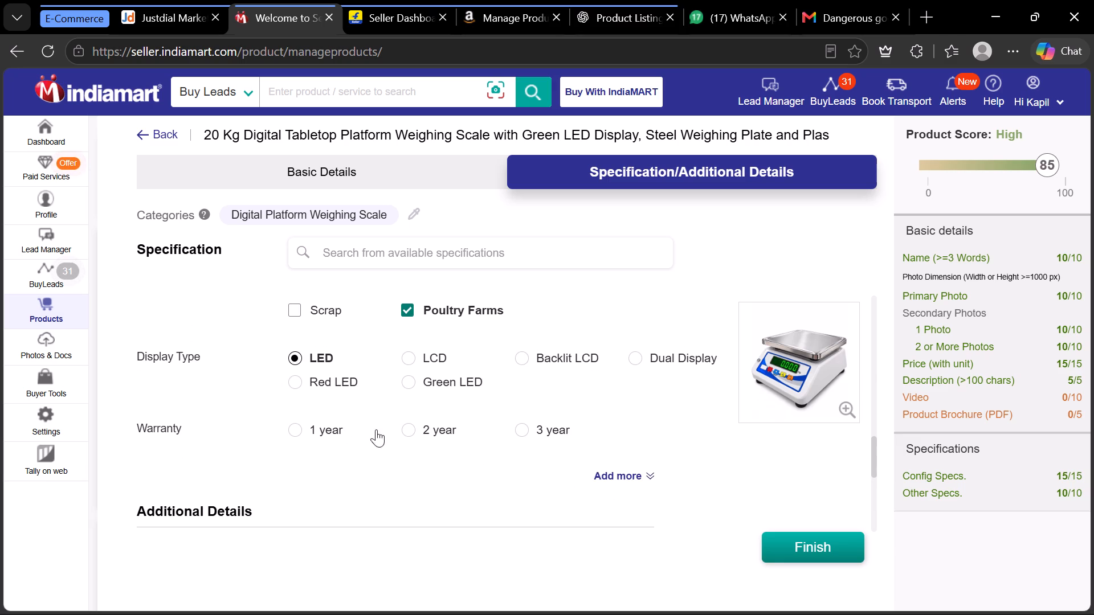
scroll(551, 460, down, 1)
click(411, 404)
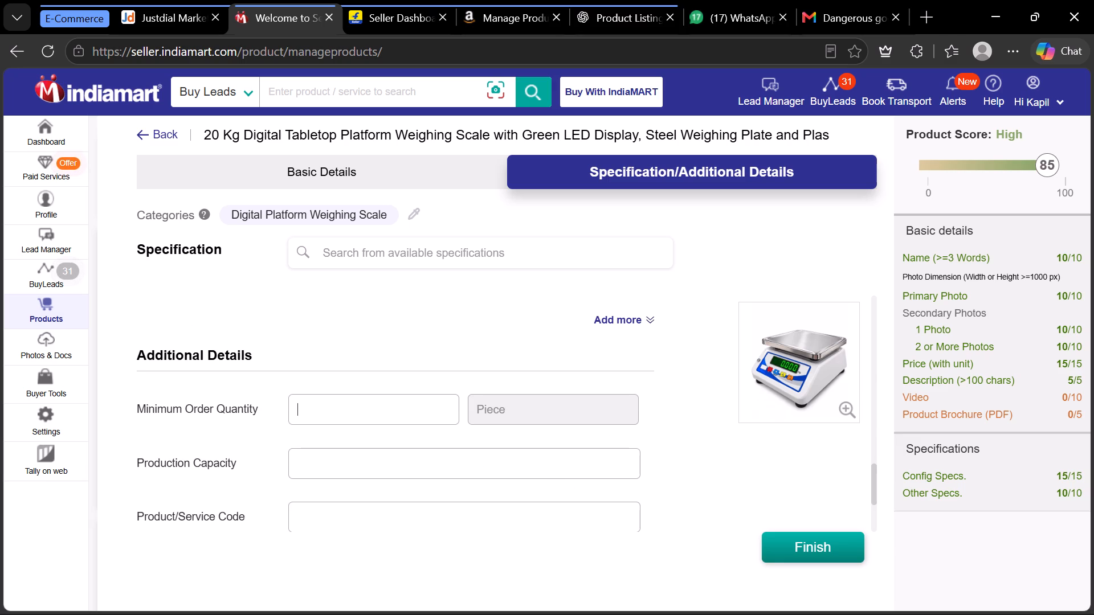
key(1)
click(768, 540)
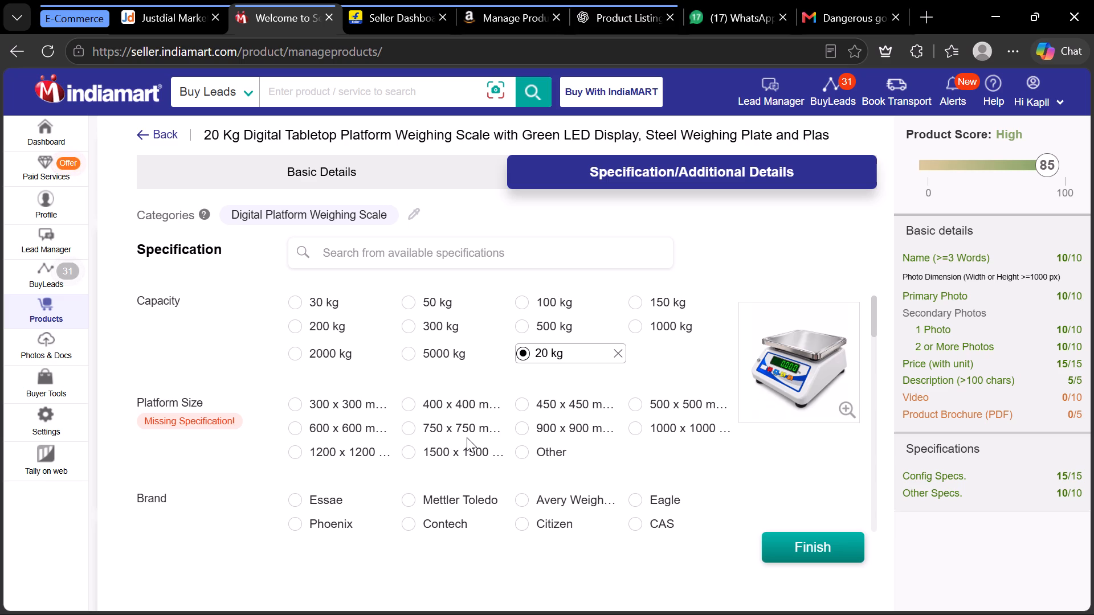
Choose Other for the Platform Size specification and enter NA as its value.
click(520, 452)
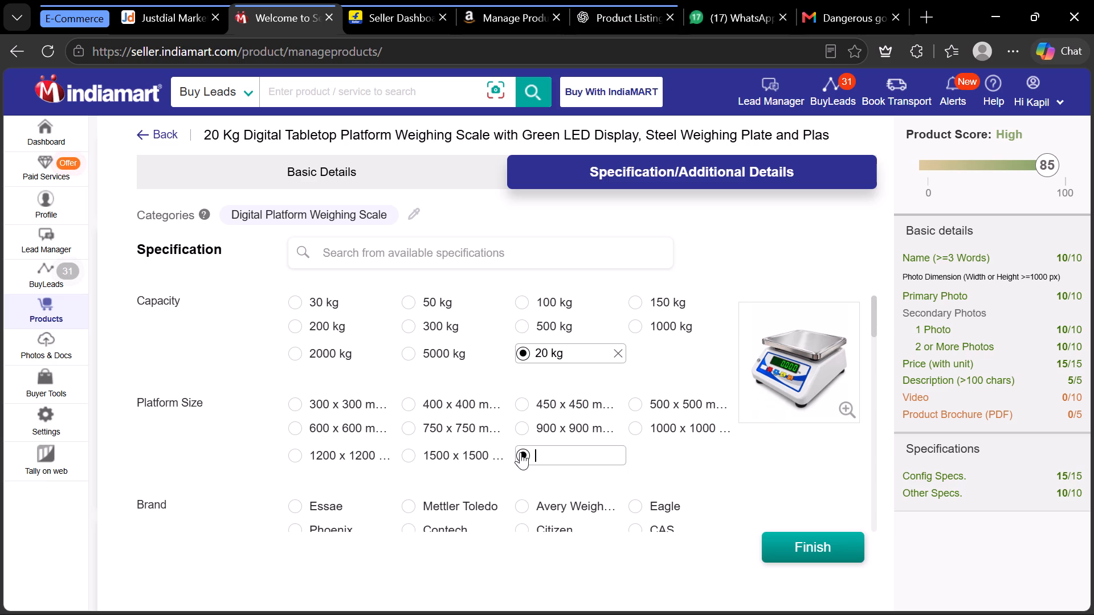
text(NA)
right_click(709, 479)
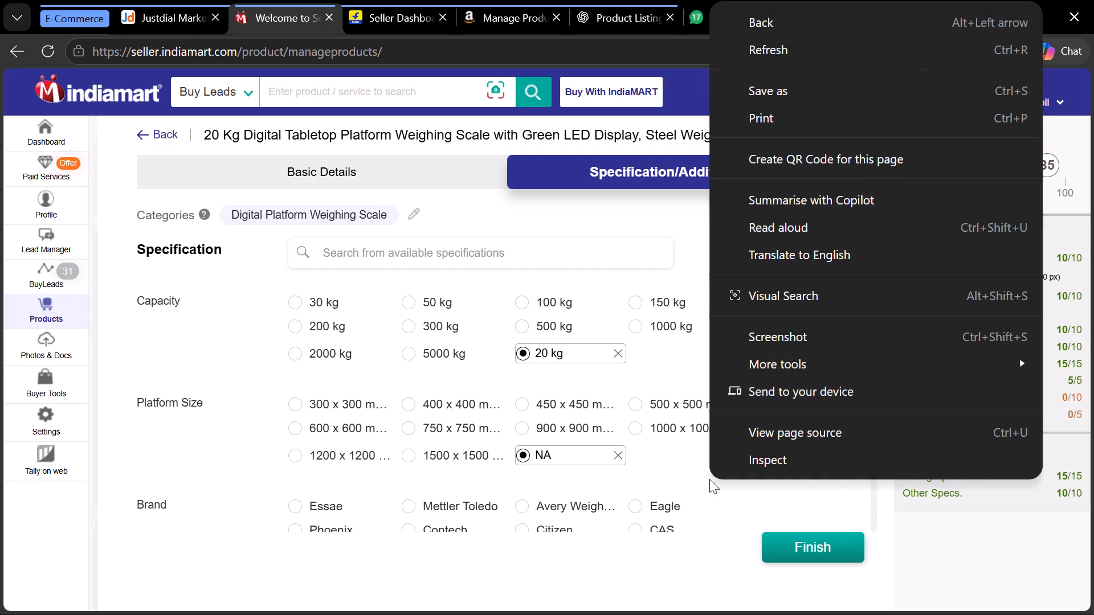
click(669, 478)
click(669, 478)
click(660, 470)
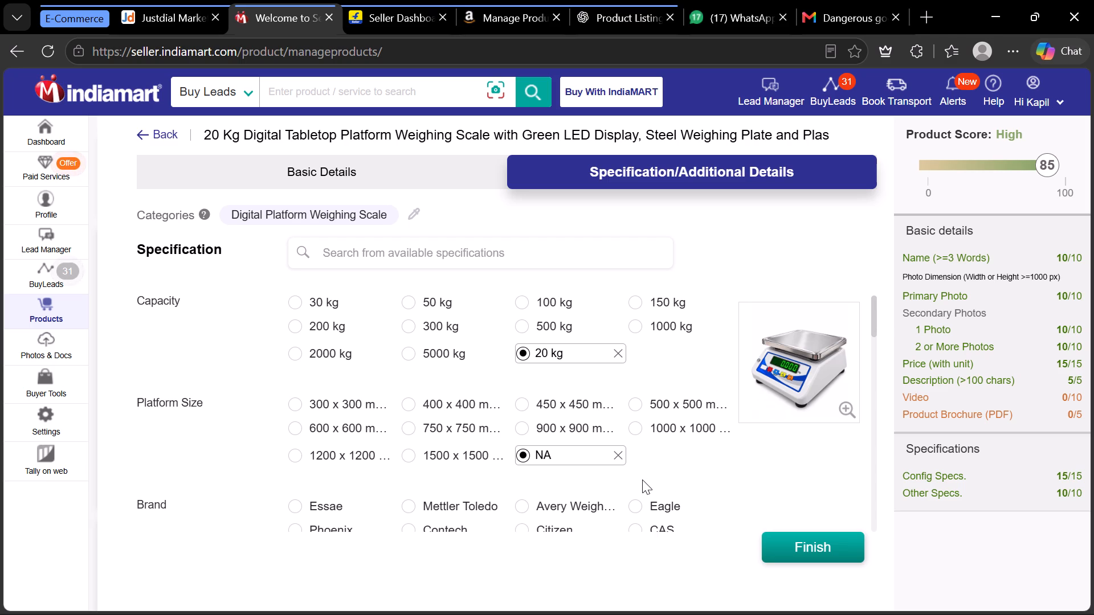
Finish the weighing scale listing and dismiss the additional product suggestions without adding any.
click(770, 533)
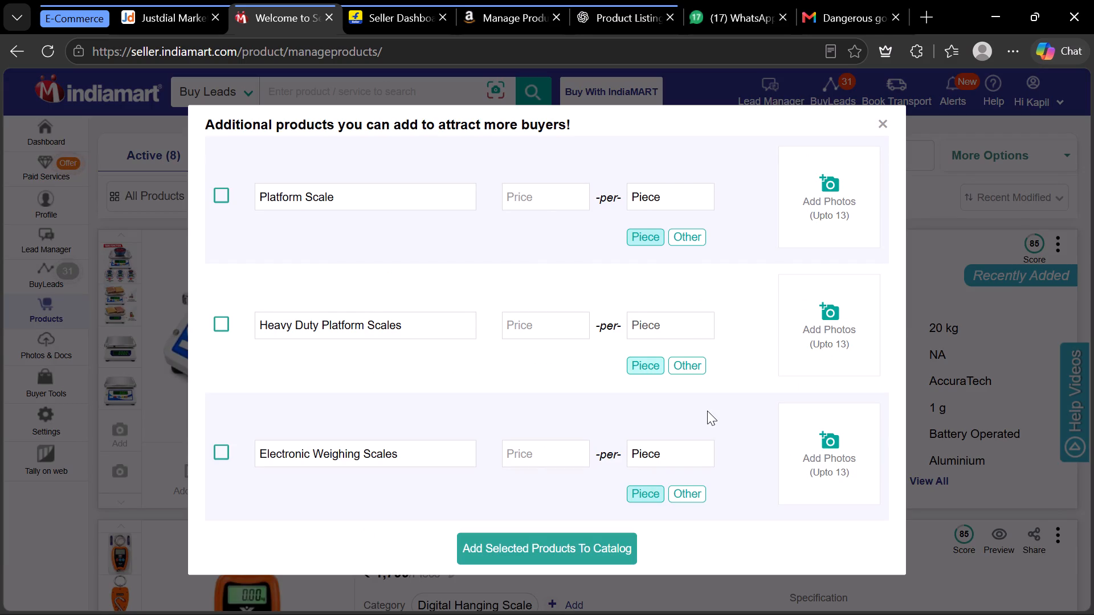
click(886, 122)
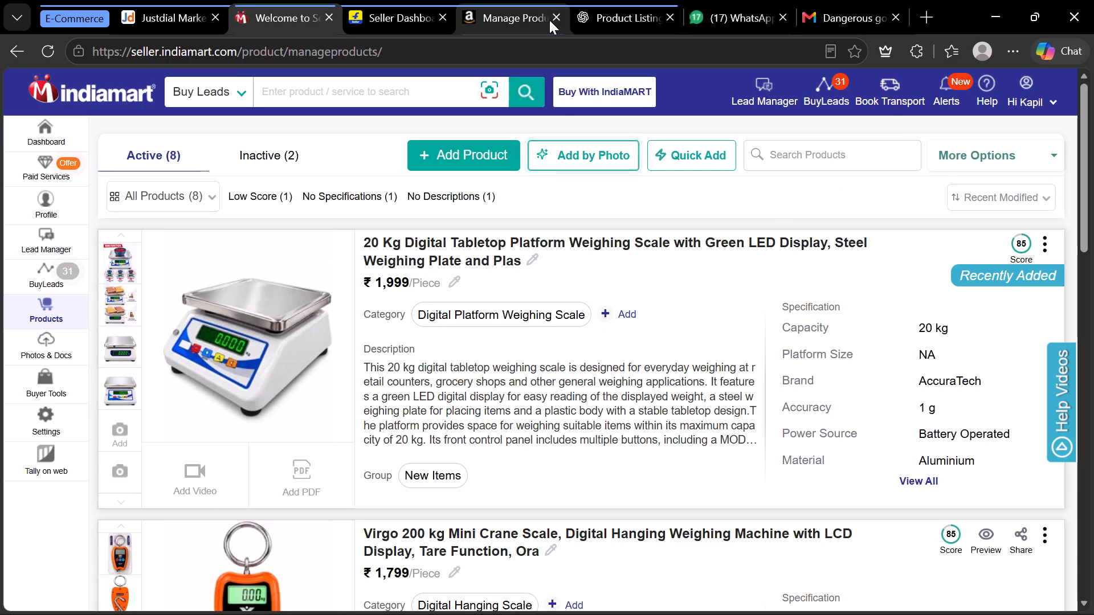
Switch to the Justdial catalogue and create a new product named "20 Kg Digital Tabletop Platform Weighing Scale with Green LED Display, Steel Weighing Plate and Plas".
click(184, 13)
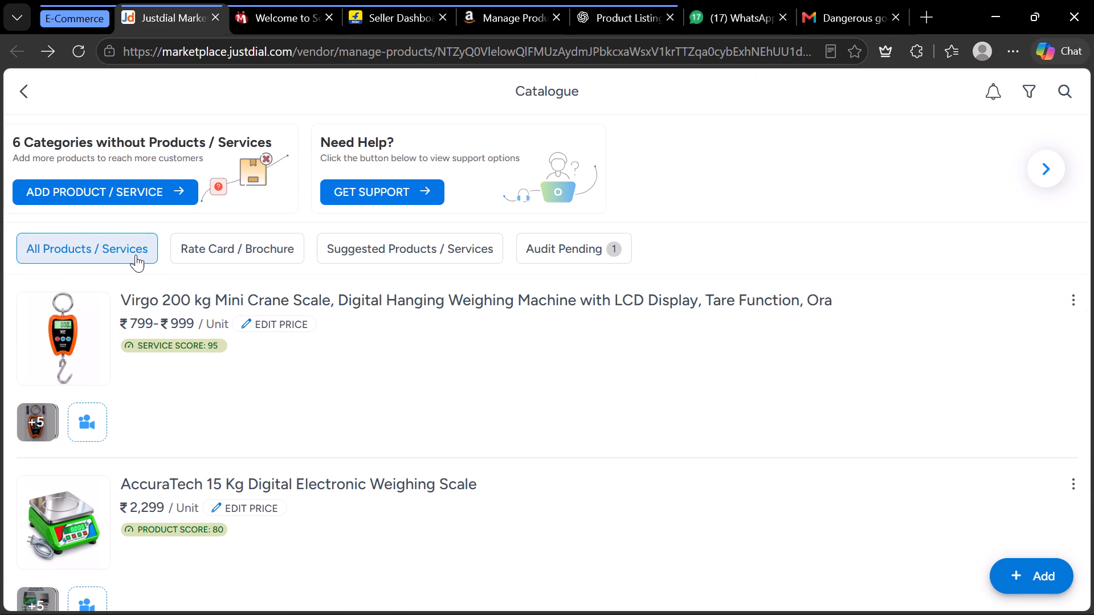
click(1047, 575)
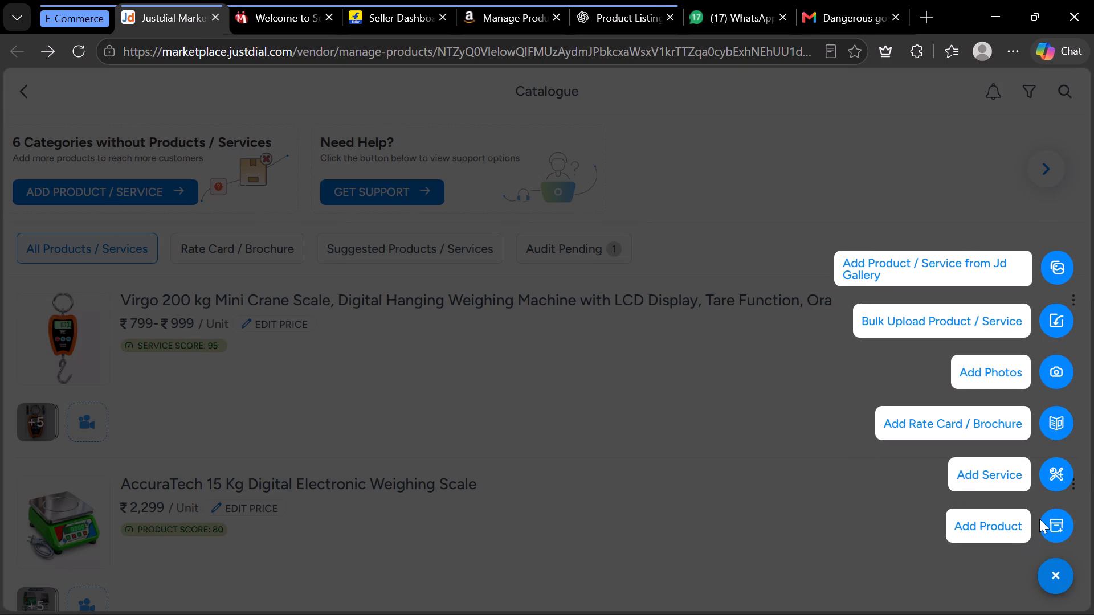
click(1060, 520)
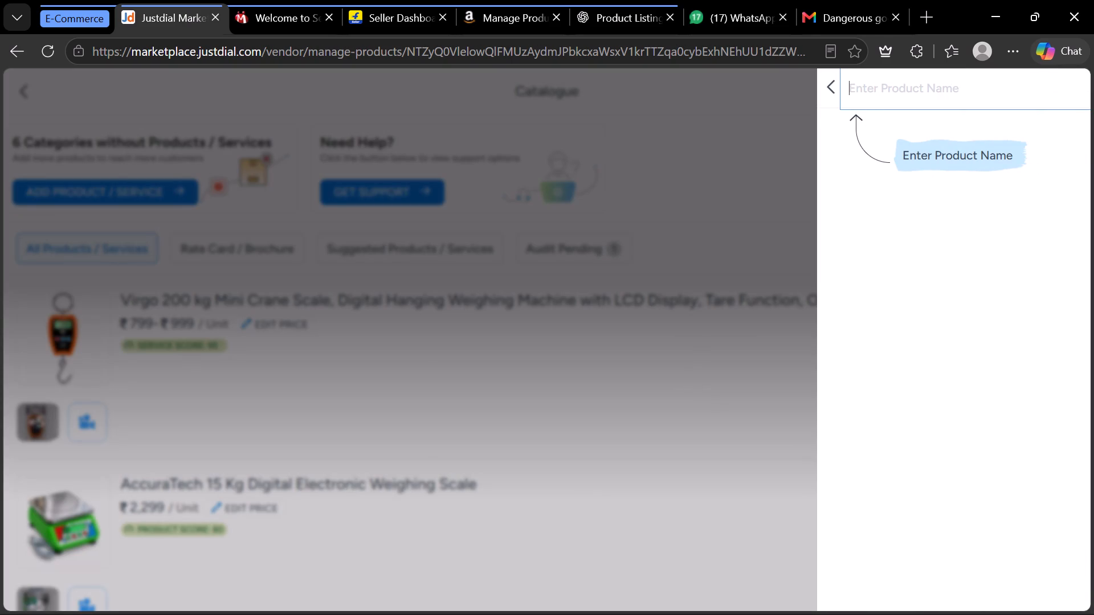
key(super+v)
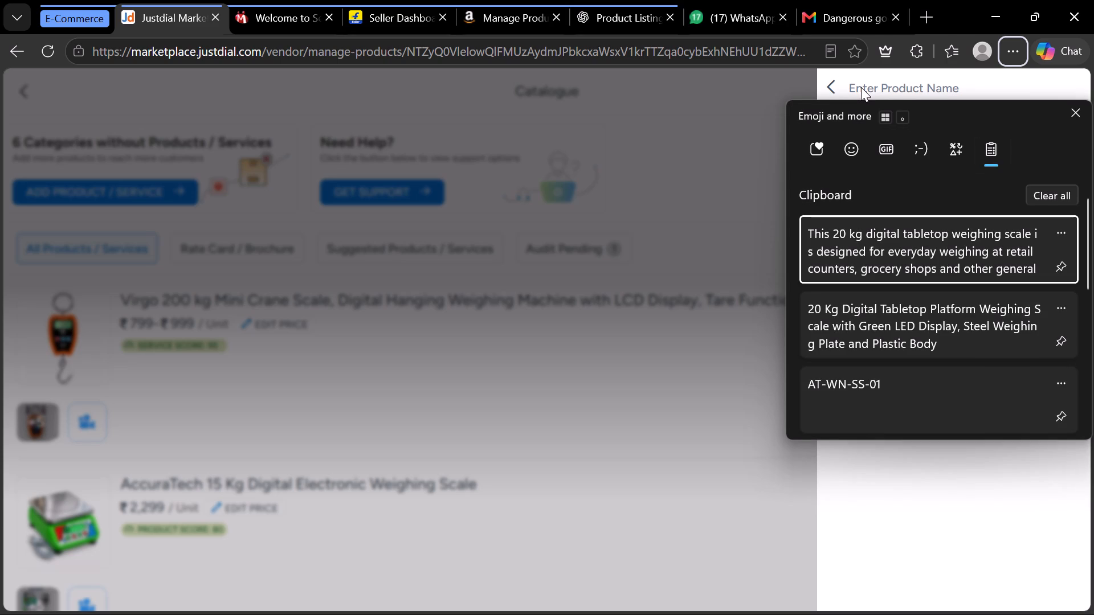
click(878, 305)
key(ctrl+v)
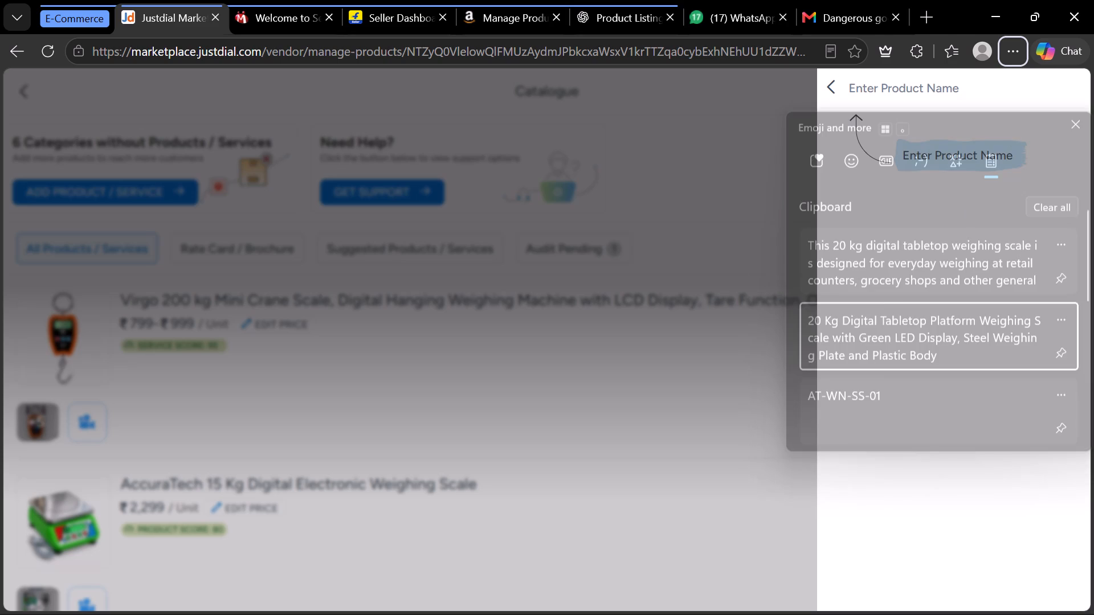
click(991, 83)
key(super+v)
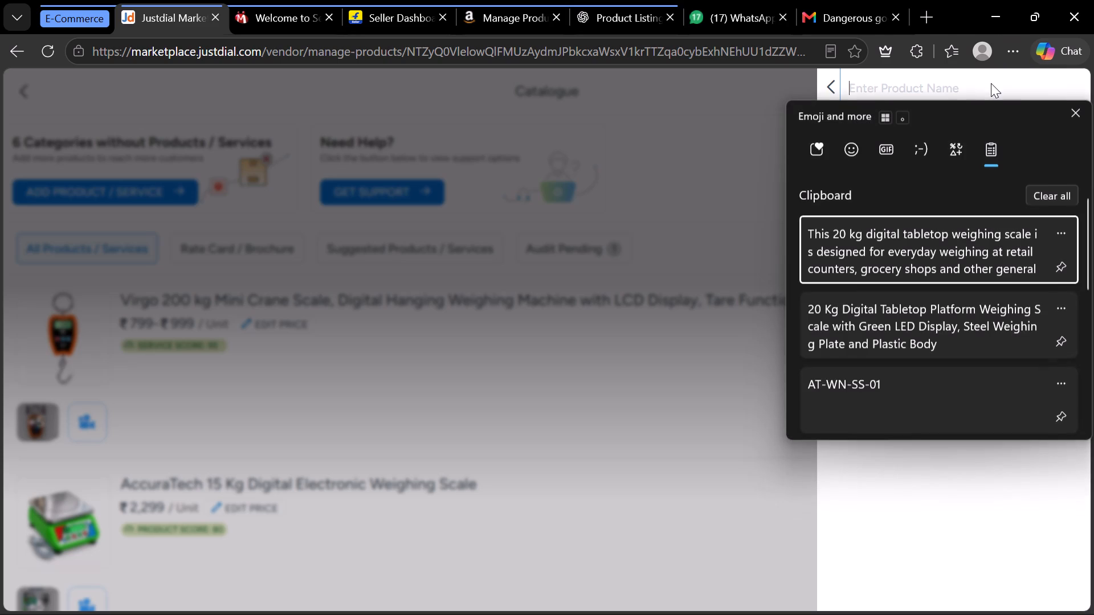
click(888, 323)
key(ctrl+v)
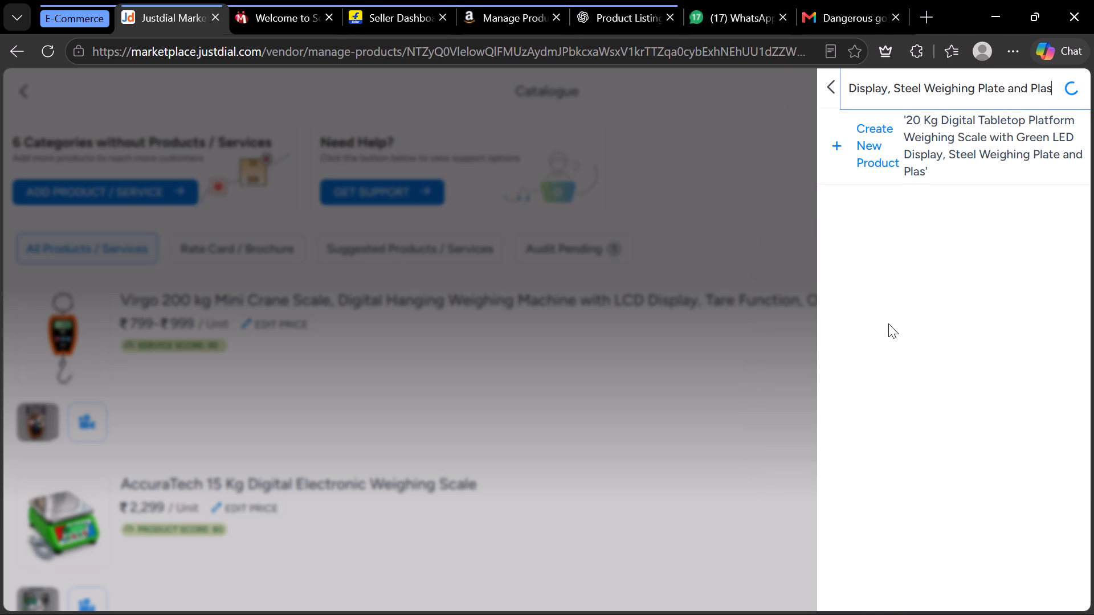
click(978, 121)
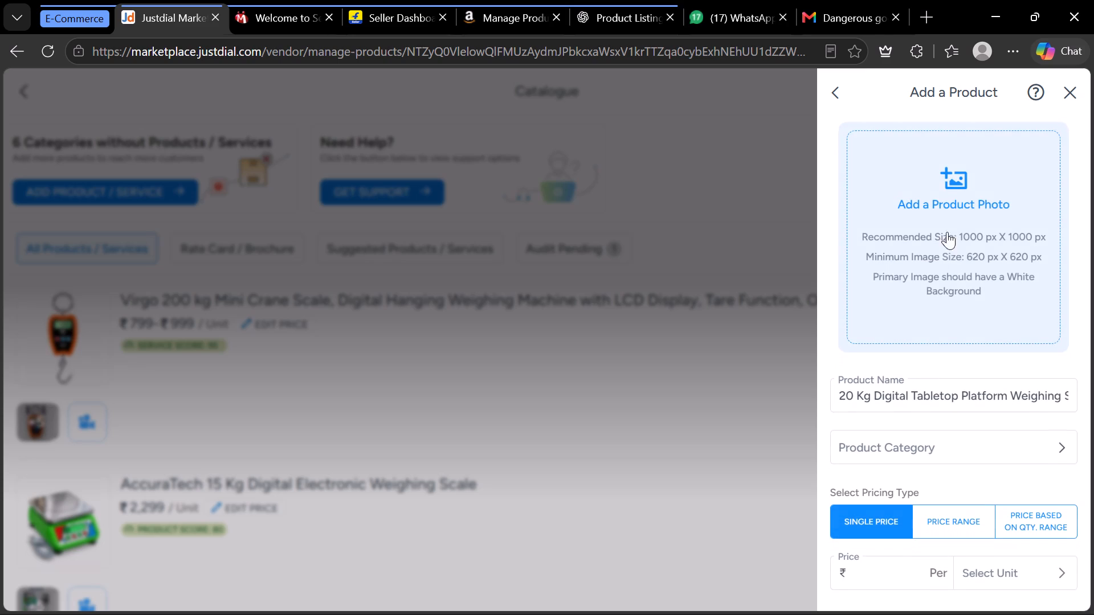
Add the Electronic Kitchen Scale front-view image from the device gallery as the product's primary photo.
click(960, 182)
click(919, 375)
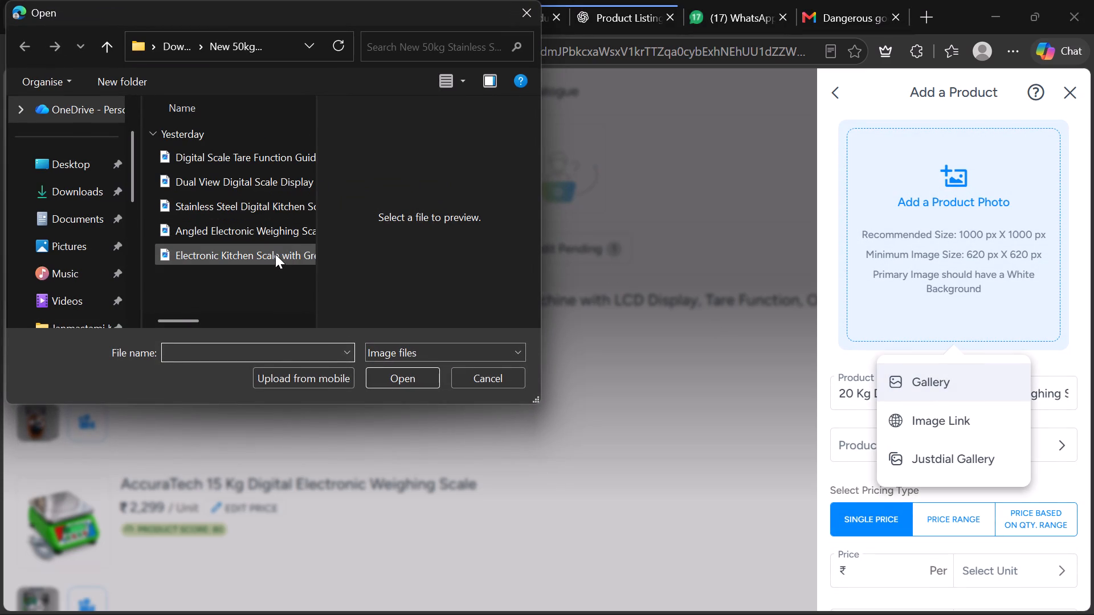
click(275, 254)
key(Return)
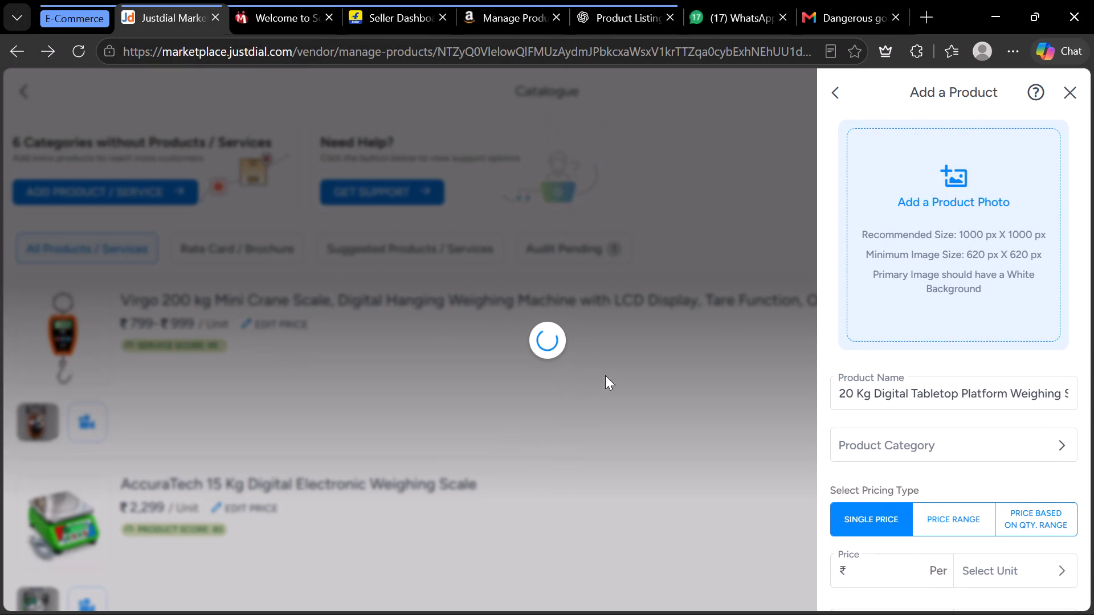
Add the "Angled Electronic Weighing Scale with Green Display" image from the gallery as the second product photo.
click(944, 401)
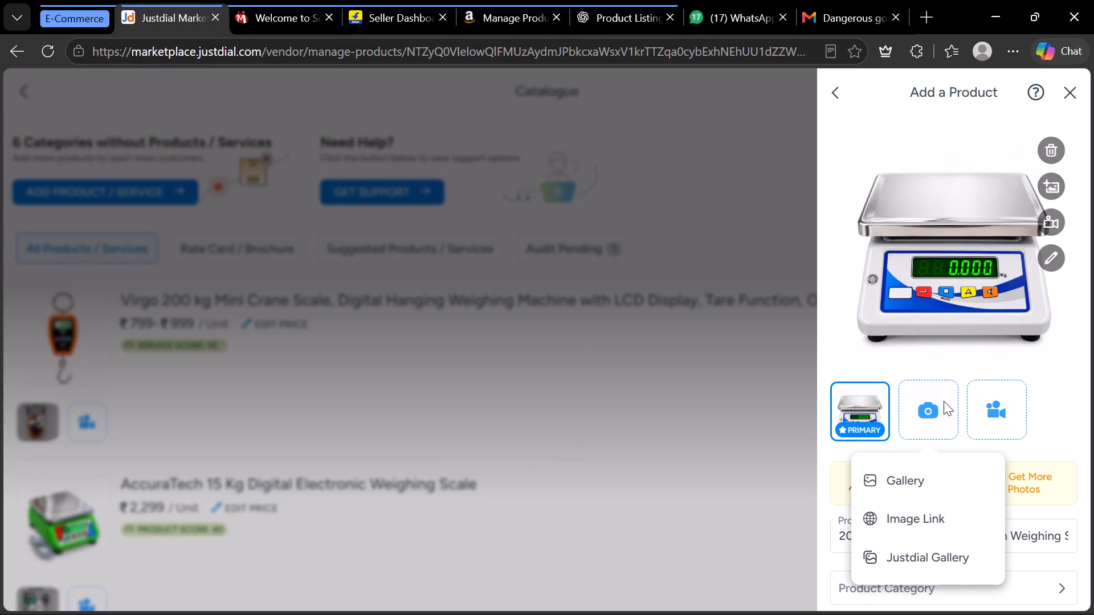
click(906, 475)
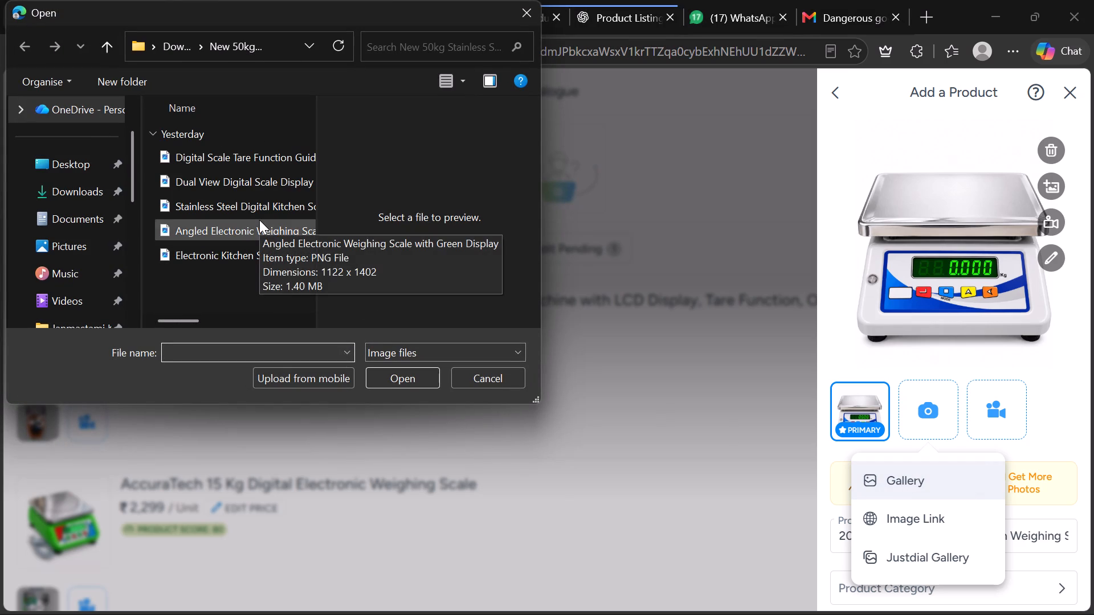
key(shift+Up)
key(shift+Up)
key(shift+Up)
key(shift+Up)
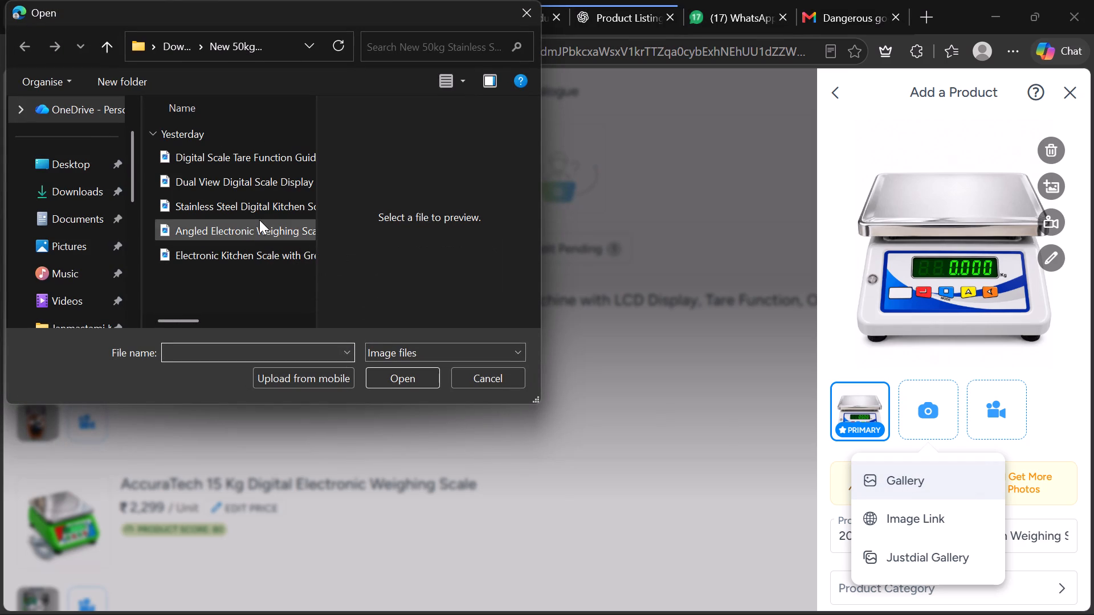
key(shift+Up)
click(424, 383)
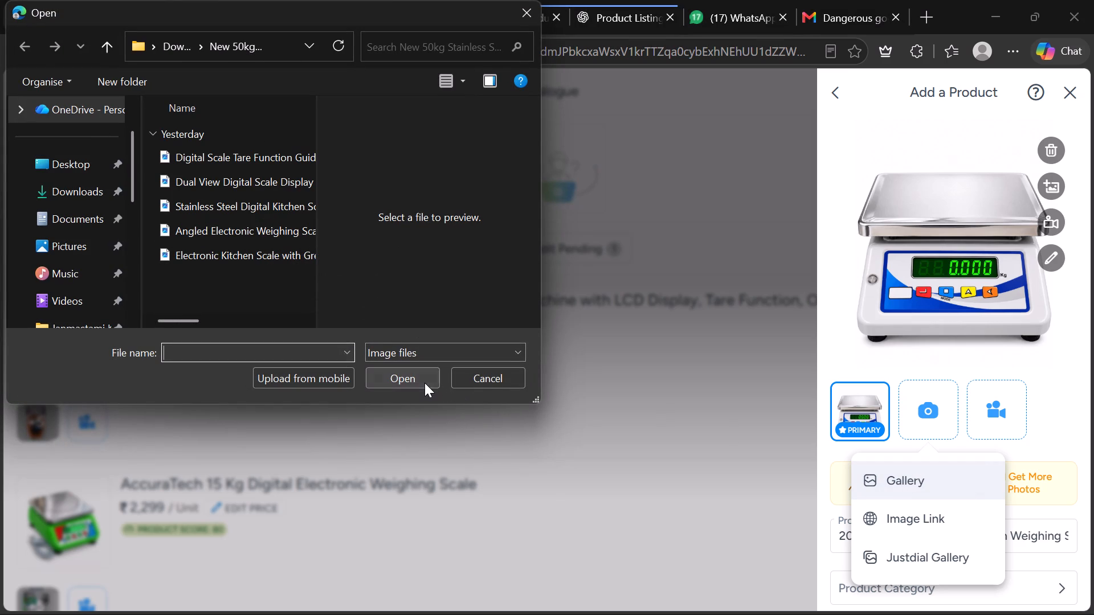
click(289, 227)
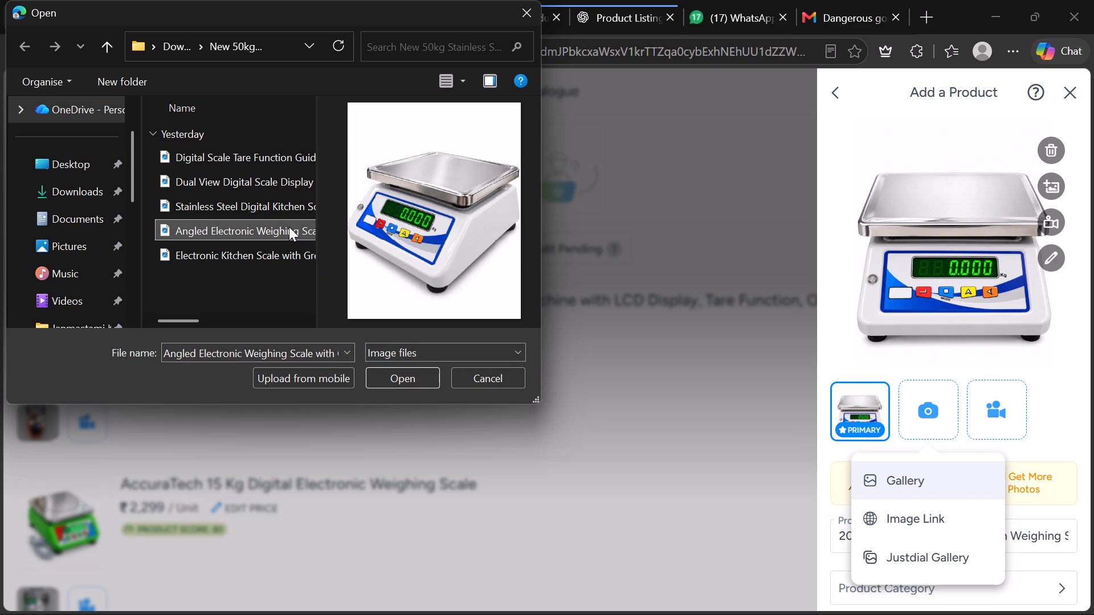
key(Up)
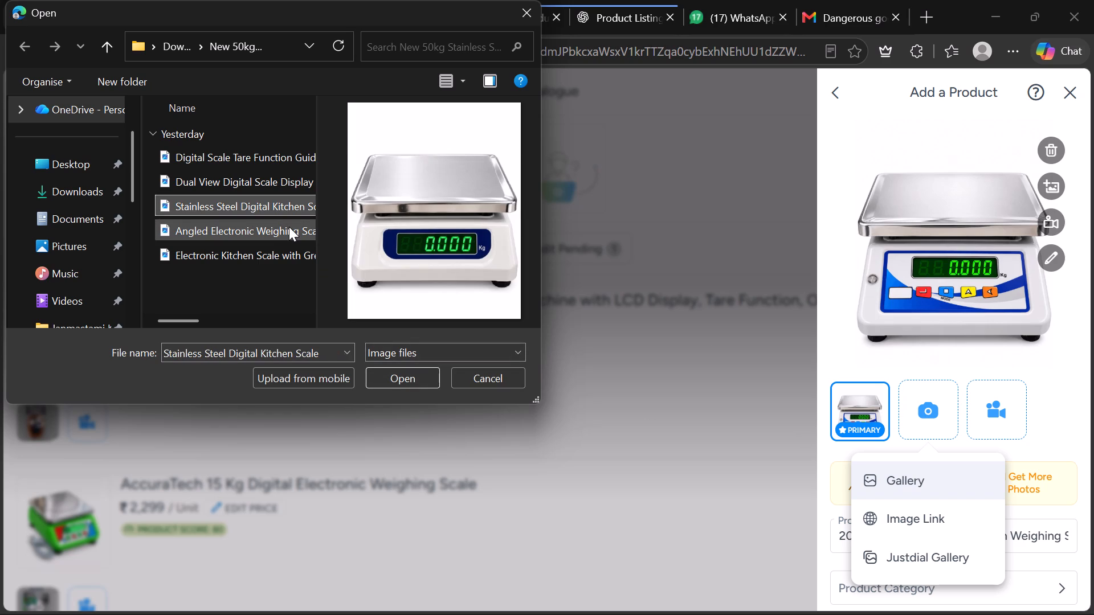
click(238, 240)
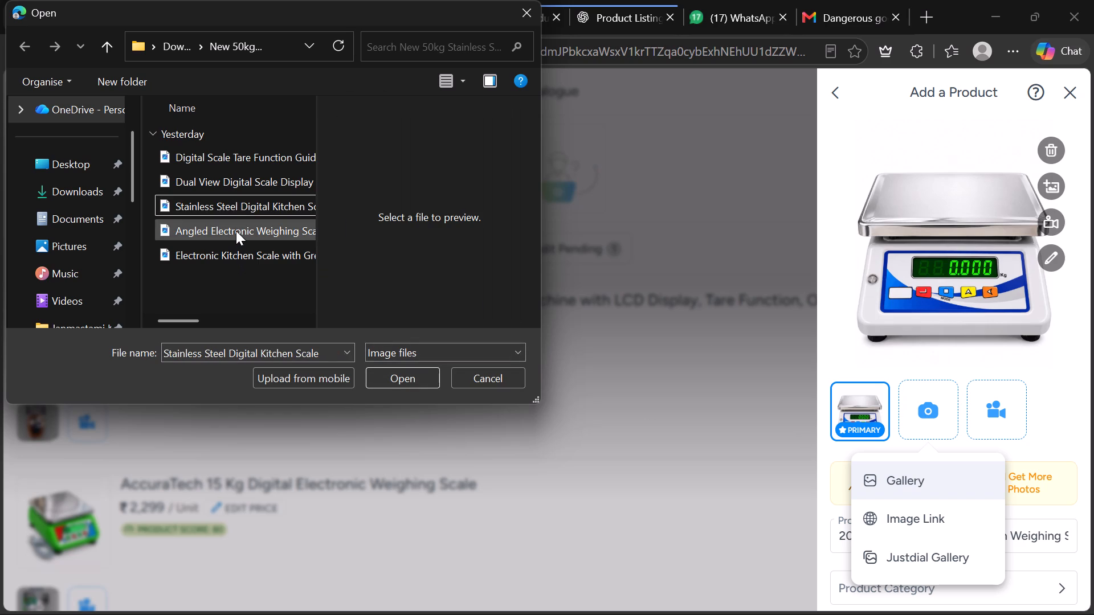
click(236, 231)
key(Return)
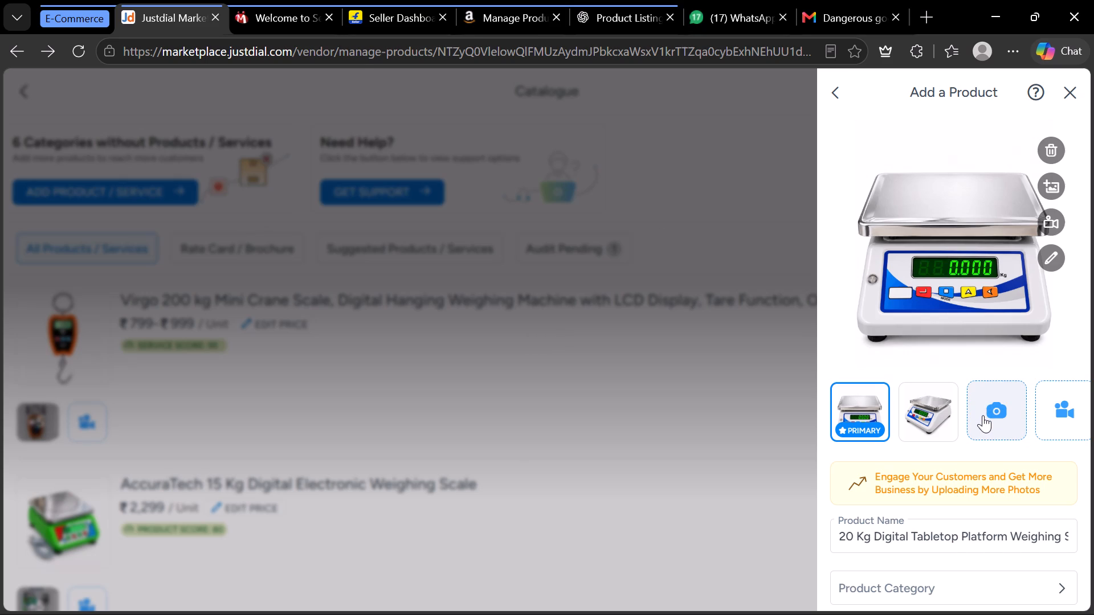
Add the "Stainless Steel Digital Kitchen Scale" image from the gallery as the third product photo.
click(983, 415)
click(969, 475)
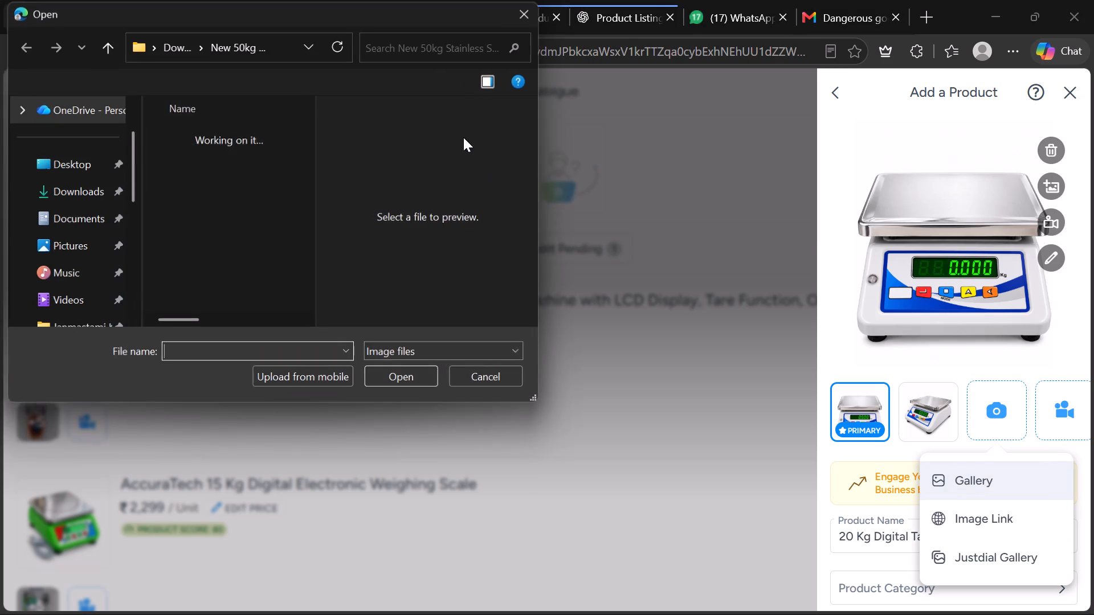
click(280, 208)
key(Return)
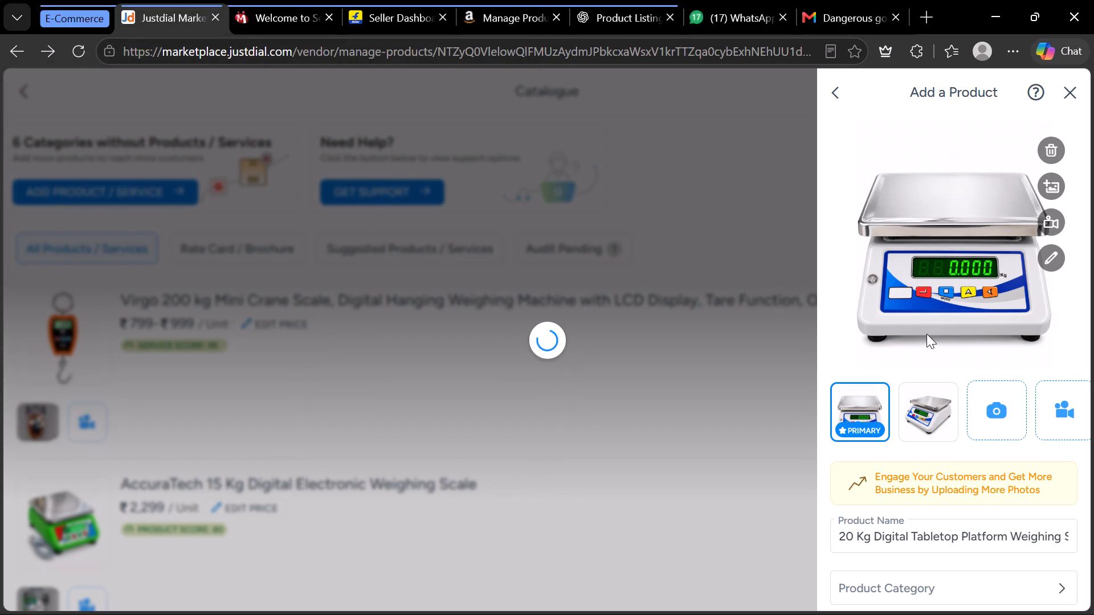
Add the "Dual View Digital Scale Display" image from the gallery as the fourth product photo.
right_click(1071, 422)
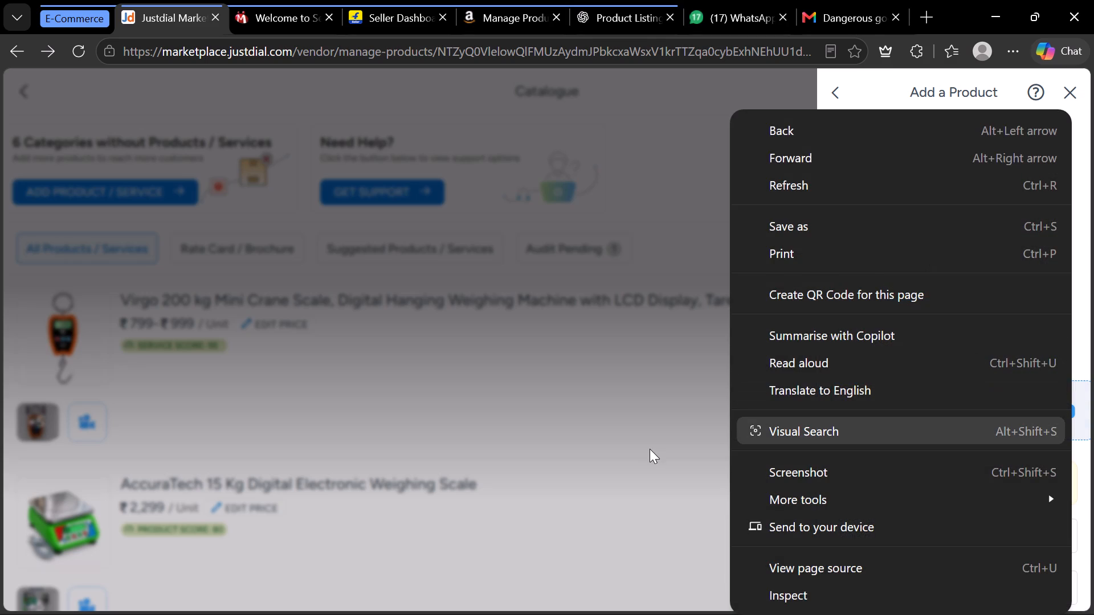
click(960, 85)
click(1072, 399)
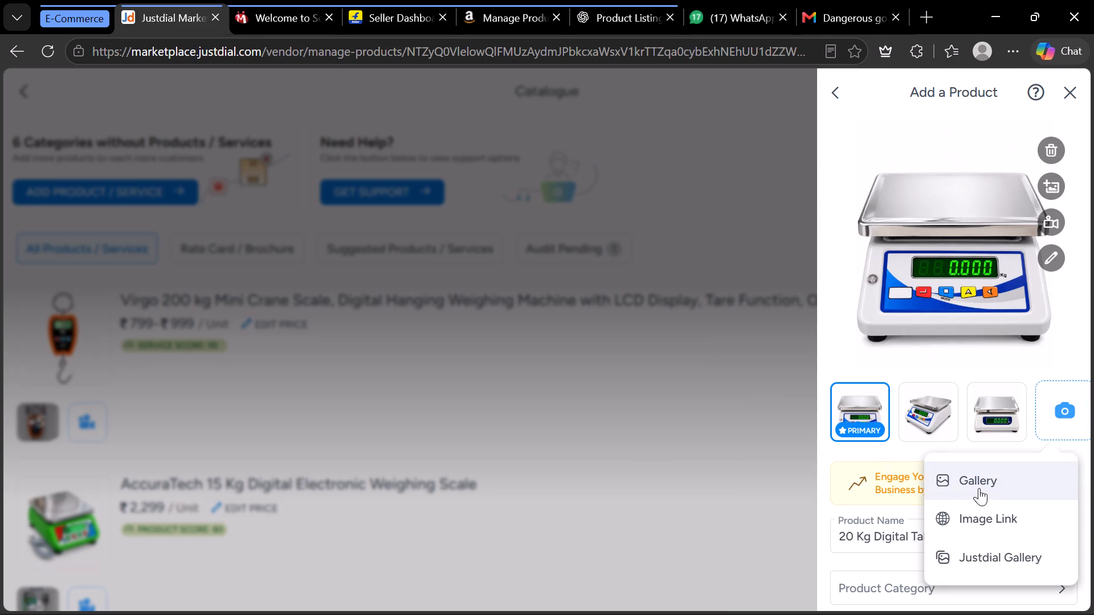
right_click(979, 488)
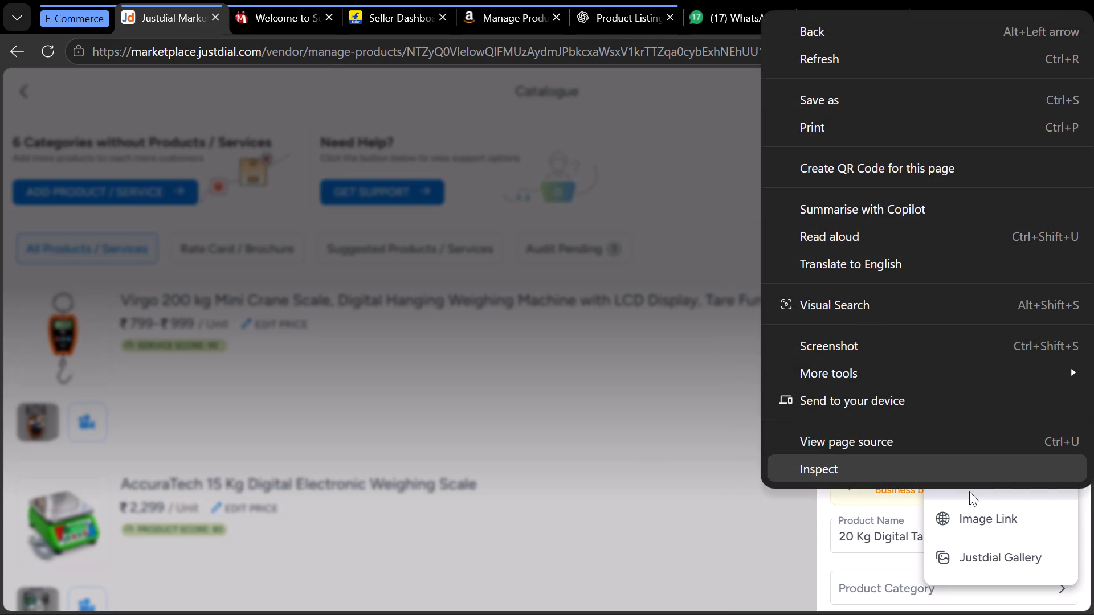
click(969, 491)
click(969, 491)
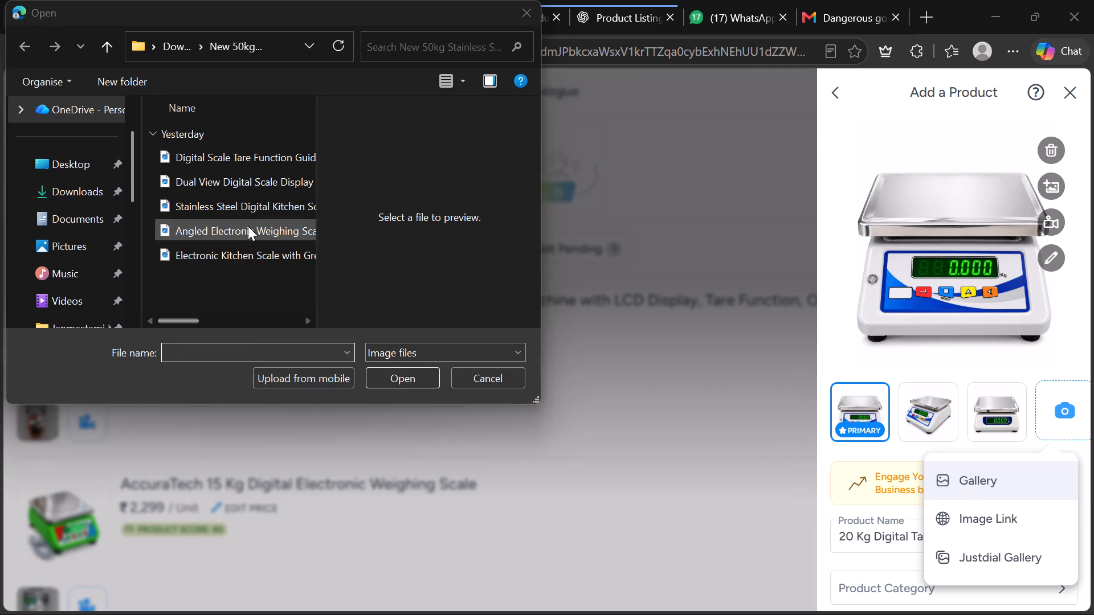
click(238, 187)
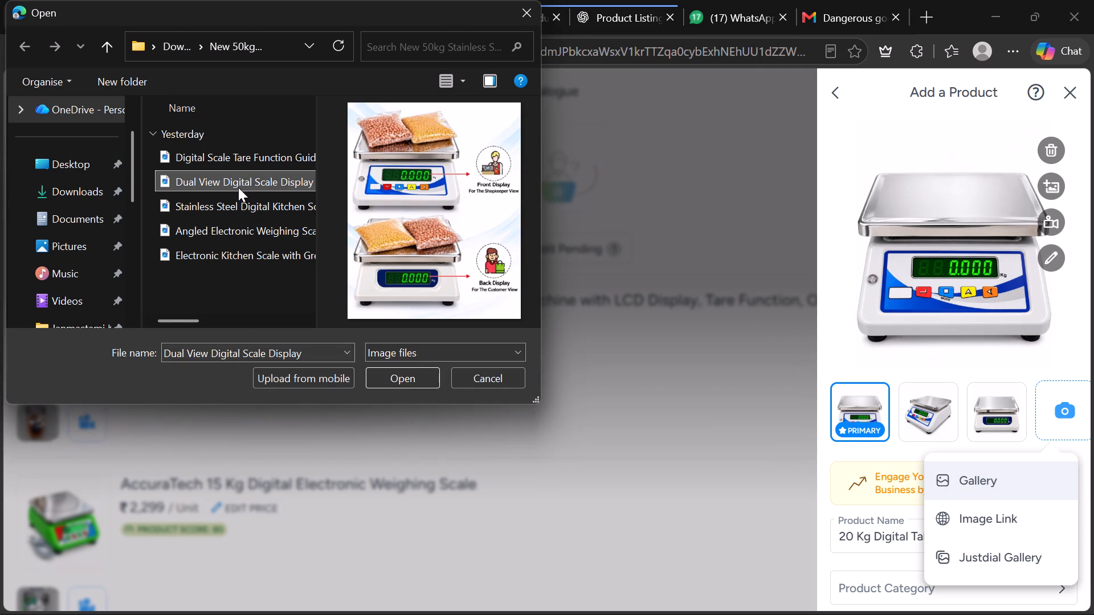
key(Return)
Add the "Digital Scale Tare Function Guide" image from the gallery as the fifth product photo.
scroll(978, 401, left, 1)
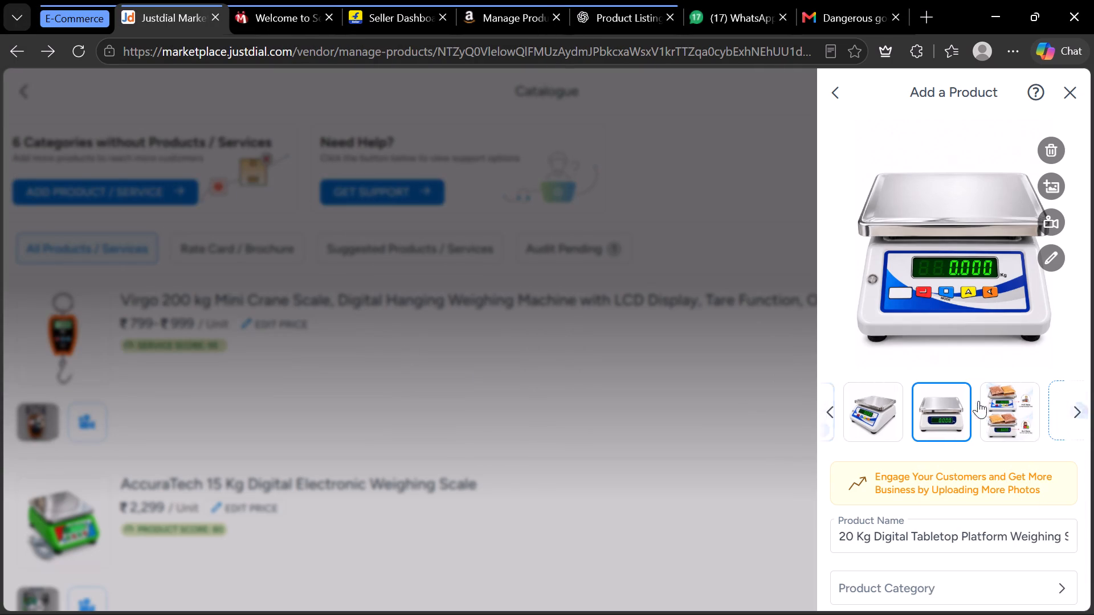
scroll(978, 401, left, 1)
click(1038, 408)
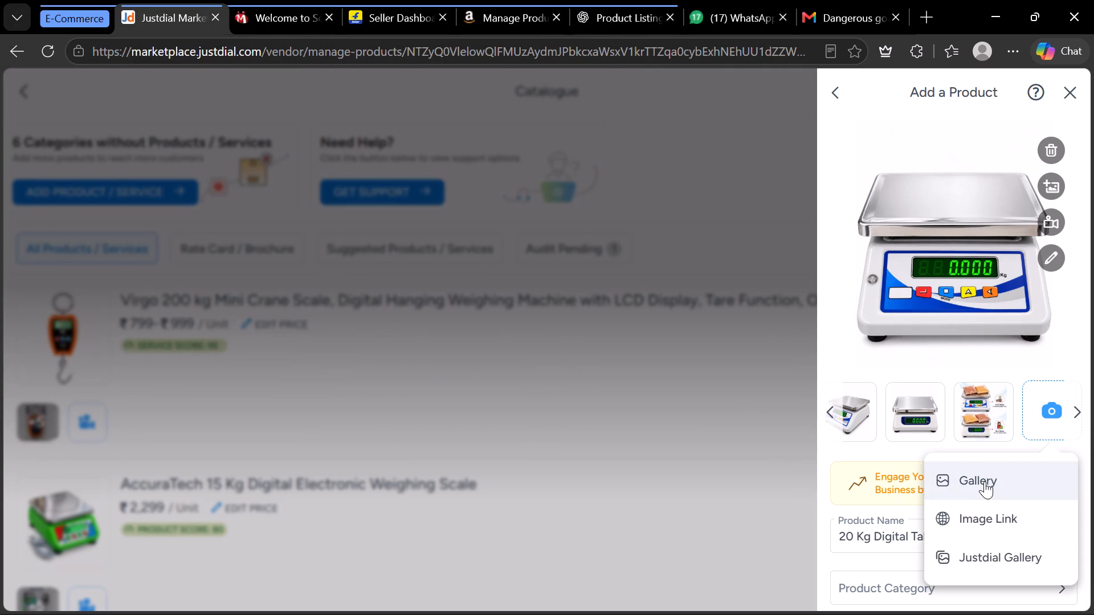
click(985, 481)
click(295, 153)
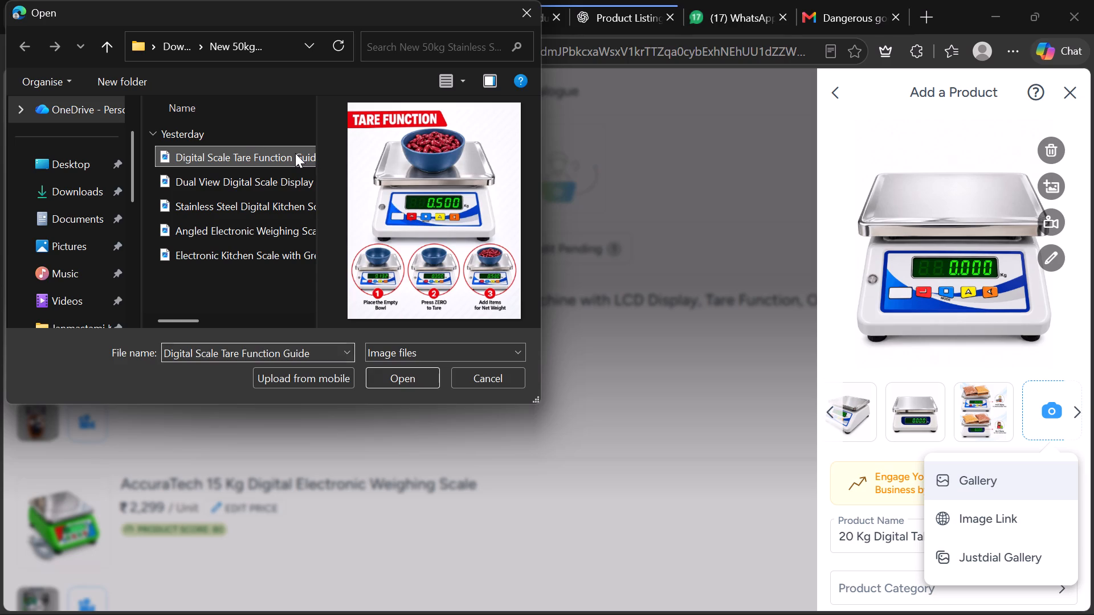
key(Return)
Set the product category to "20 Kg Table Top Weighing Scale" in Weighing Scales.
scroll(931, 526, down, 1)
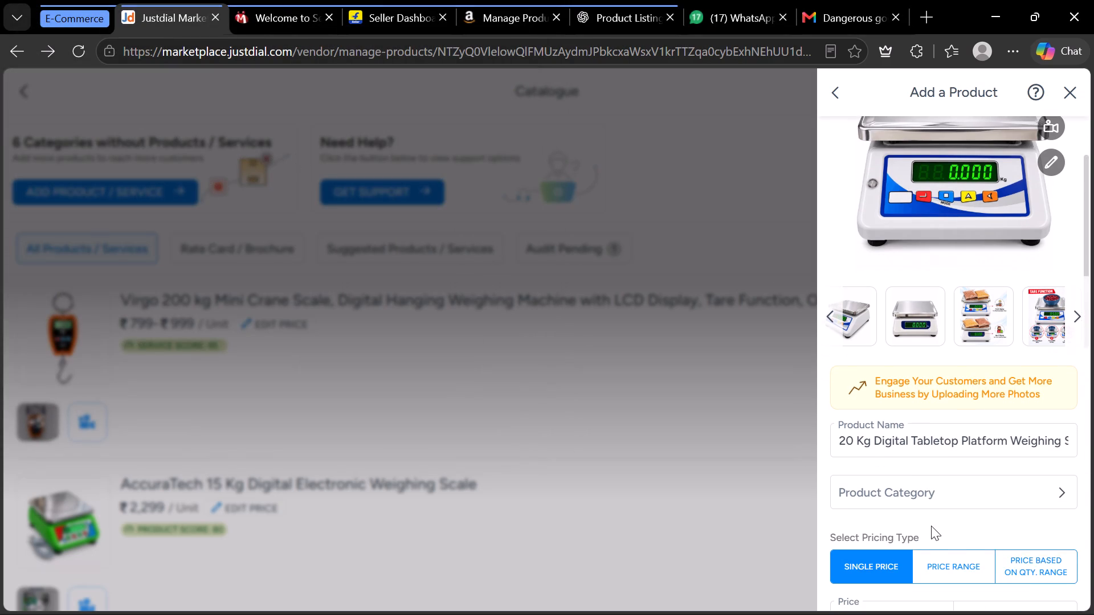
click(929, 501)
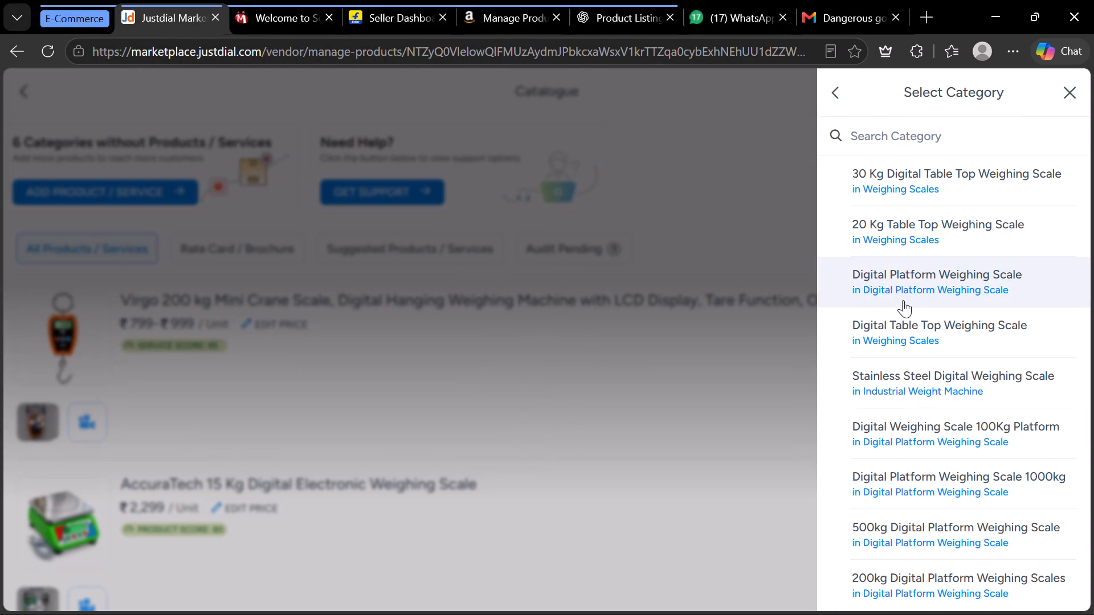
click(916, 237)
Set the product's brand to AccuraTech.
scroll(1044, 441, down, 1)
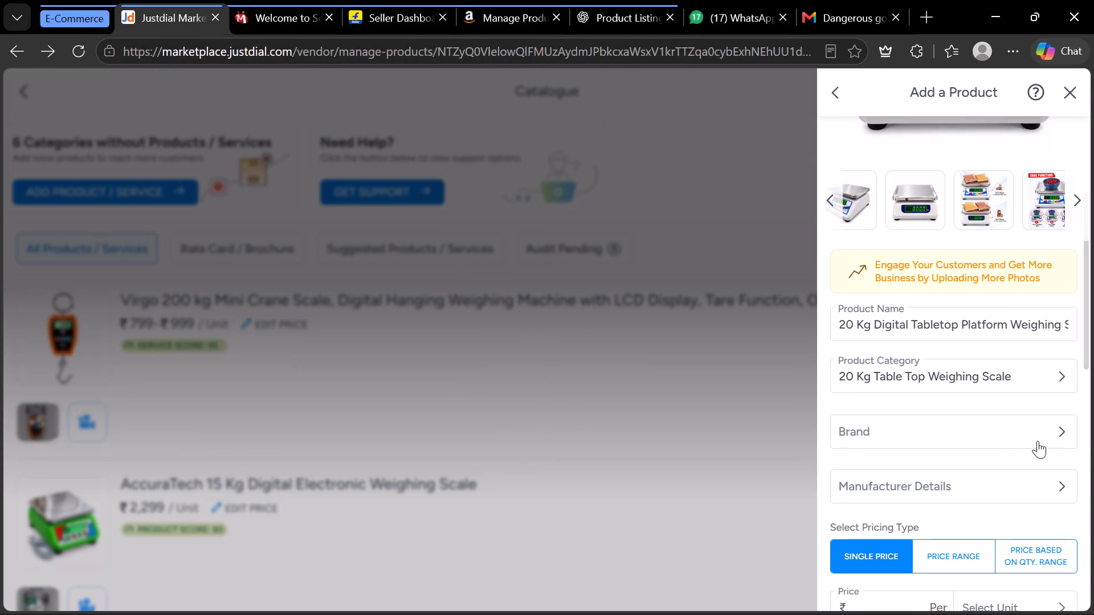
click(1003, 439)
click(909, 154)
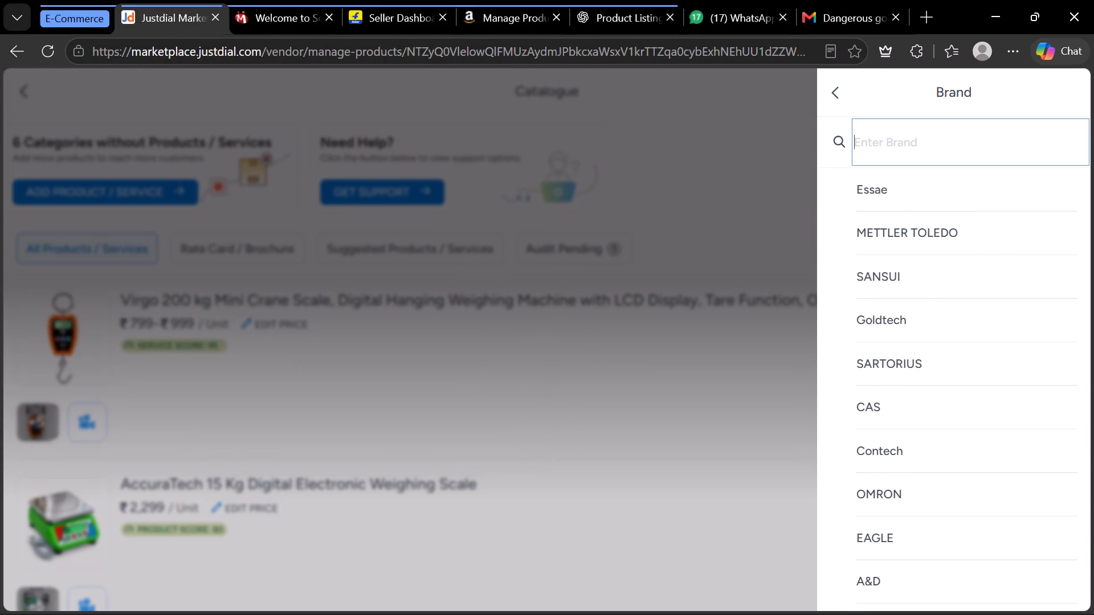
key(shift+a)
text(ccura)
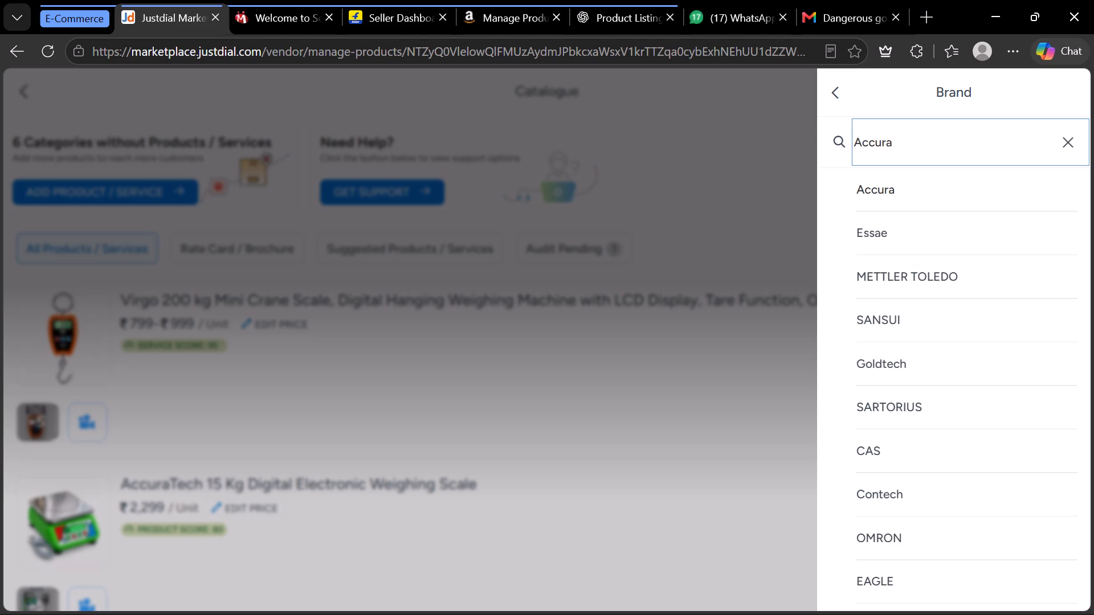
text(Te)
text(ch)
click(908, 192)
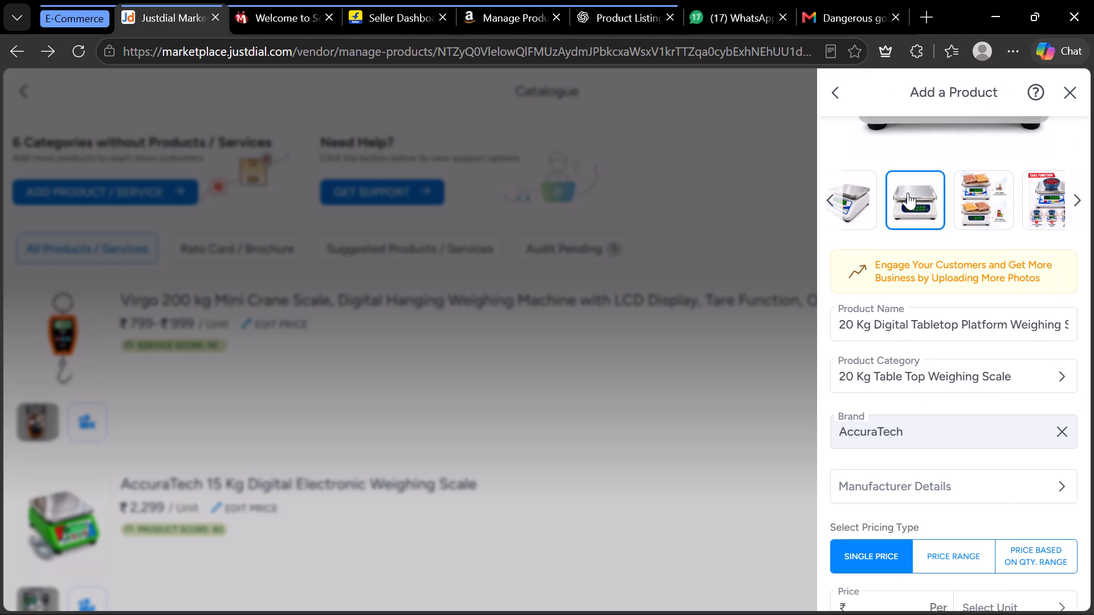
Set the single price to ₹1999 and the minimum order quantity to 1.
scroll(911, 478, down, 1)
click(904, 470)
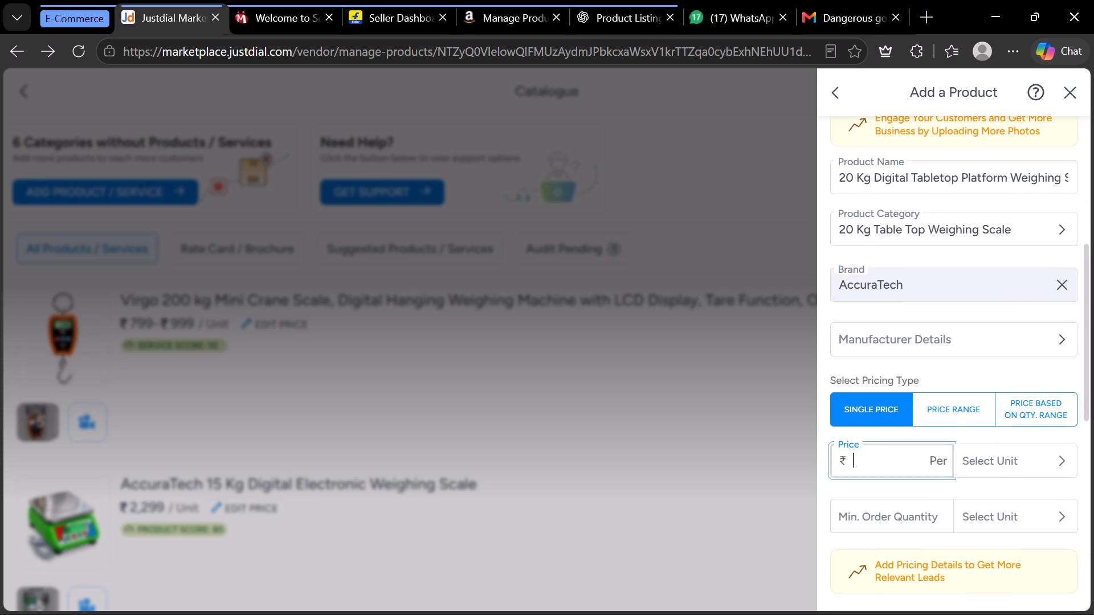
text(1999)
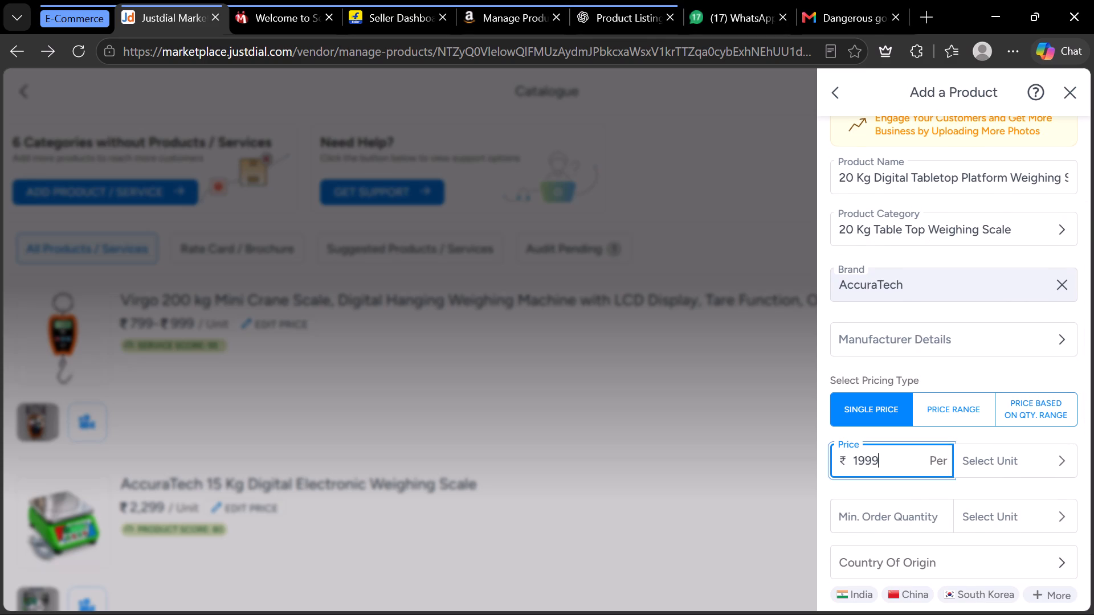
click(893, 512)
key(1)
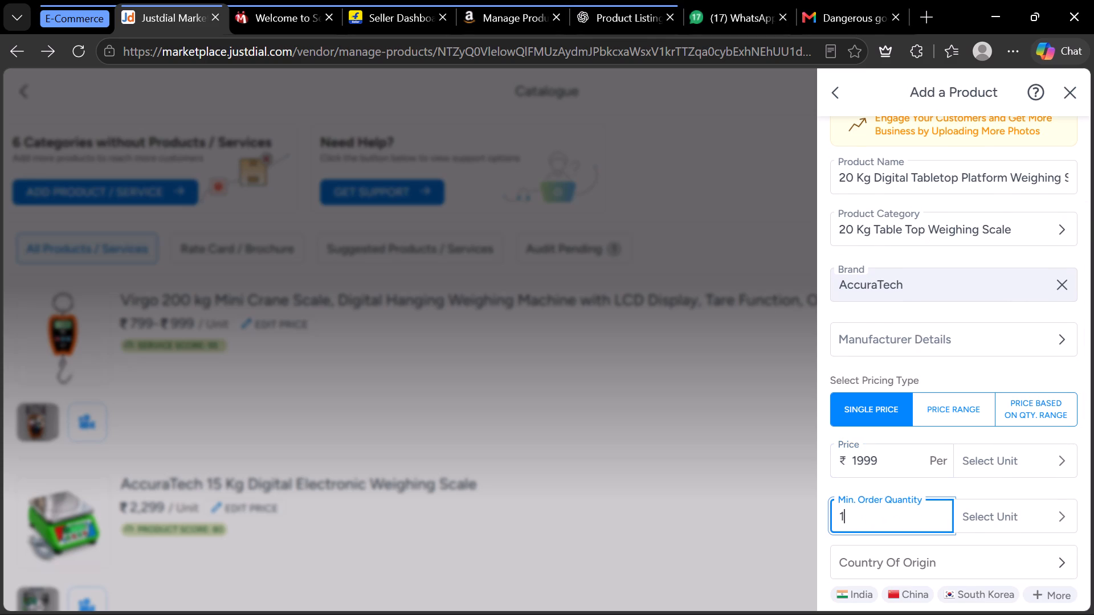
Set the country of origin to India.
scroll(893, 512, down, 2)
click(868, 490)
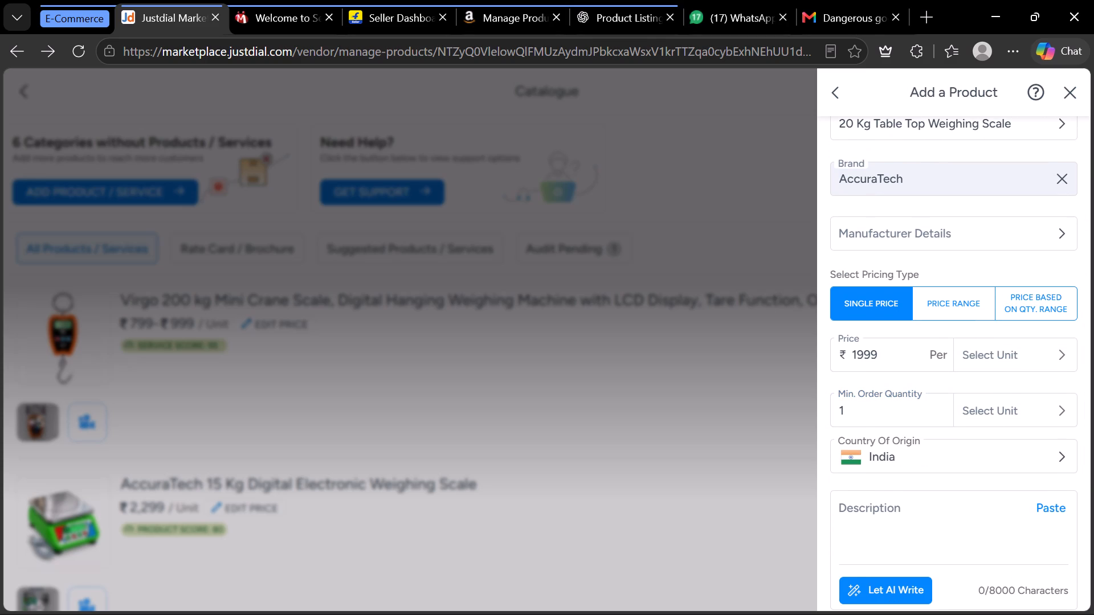
Fill the product description with the copied text beginning "This 20 kg digital tabletop weighing scale is designed for everyday weighing".
click(880, 556)
key(super+v)
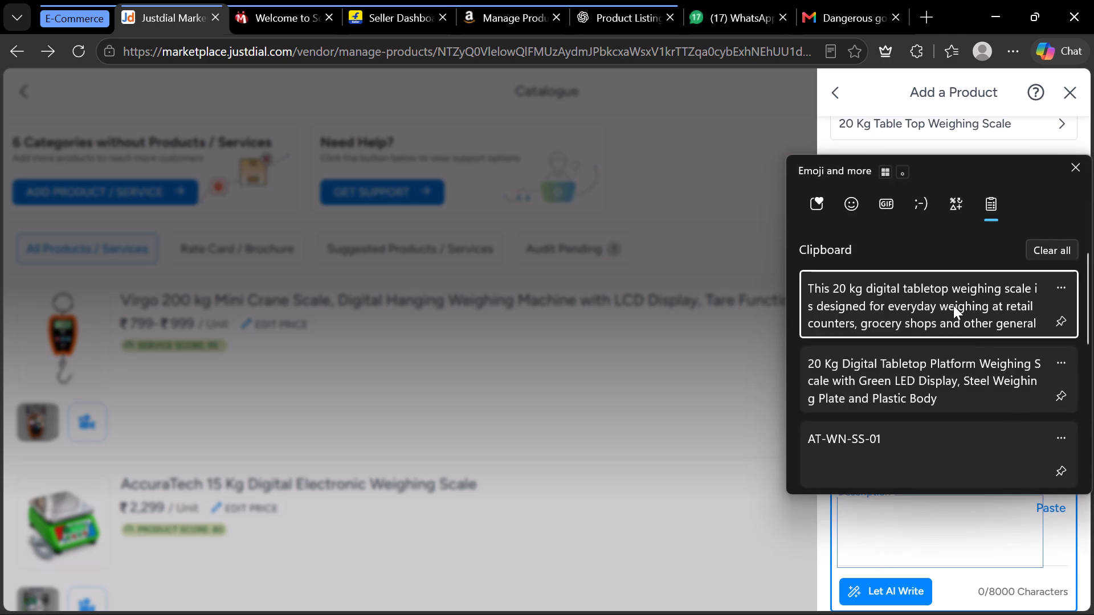
click(953, 305)
key(ctrl+v)
Open the product's specifications form to fill in the mandatory fields.
scroll(965, 503, down, 5)
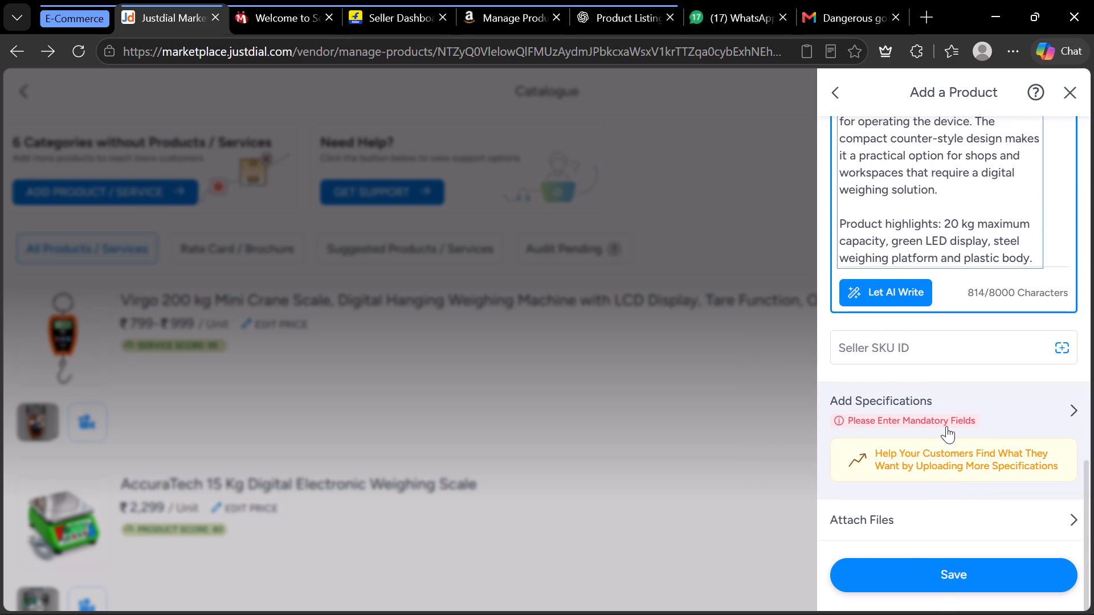
right_click(946, 426)
click(999, 408)
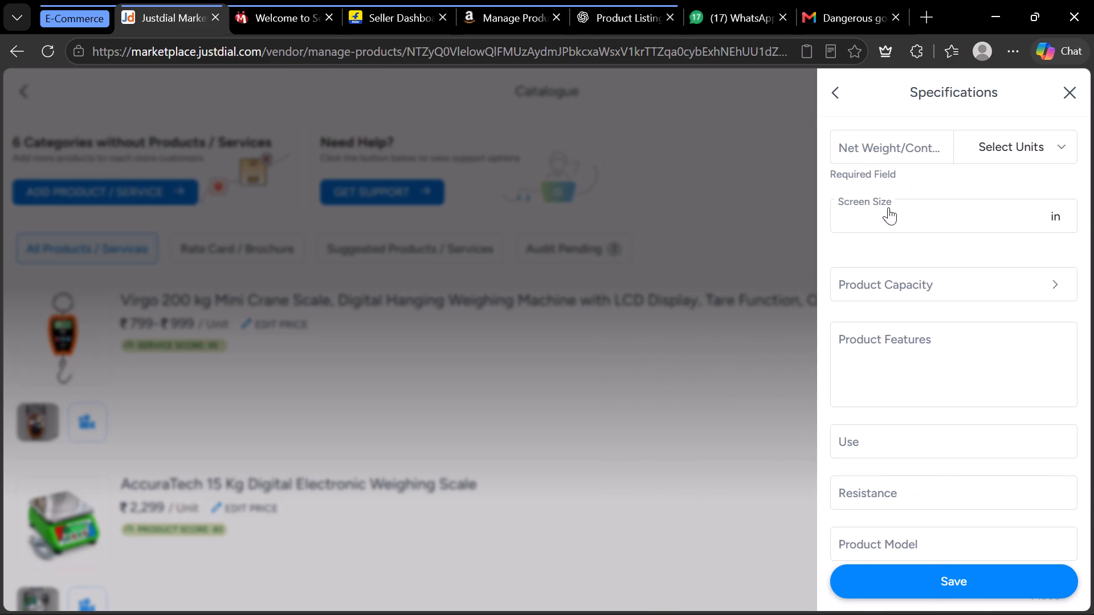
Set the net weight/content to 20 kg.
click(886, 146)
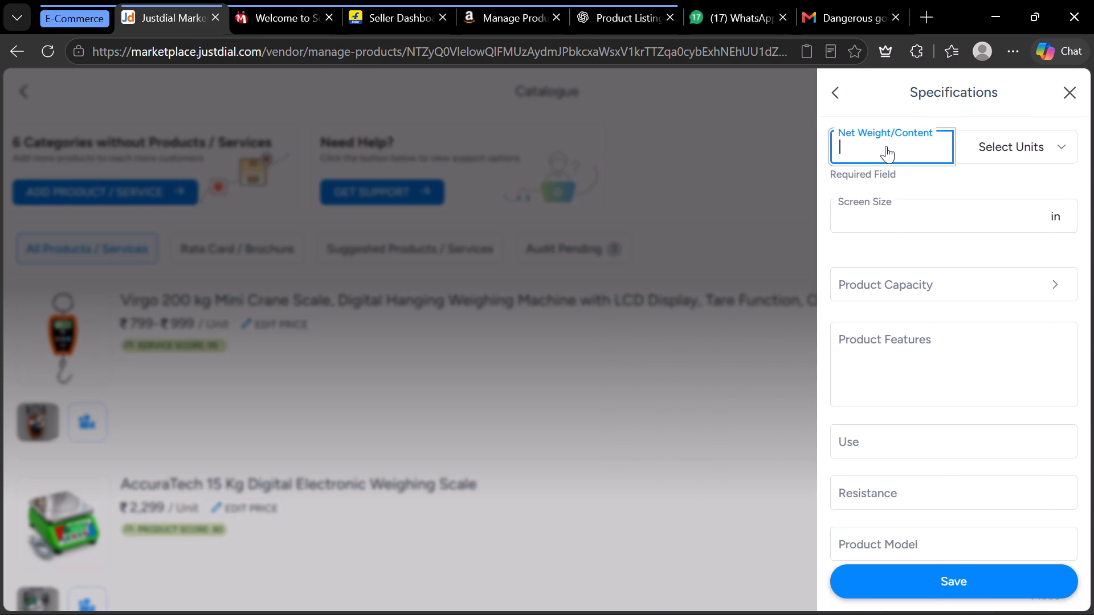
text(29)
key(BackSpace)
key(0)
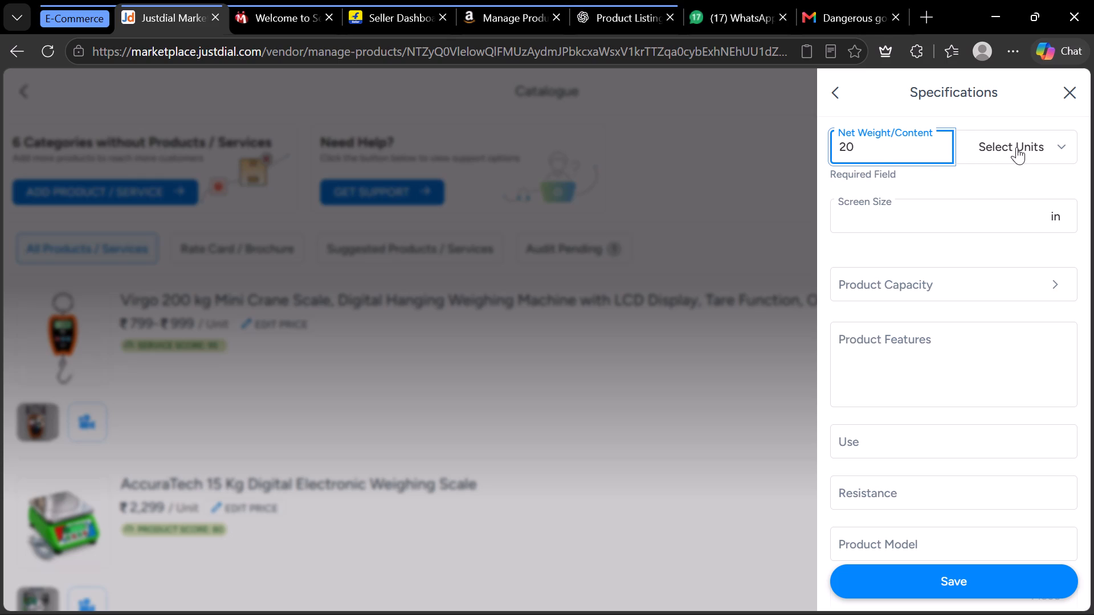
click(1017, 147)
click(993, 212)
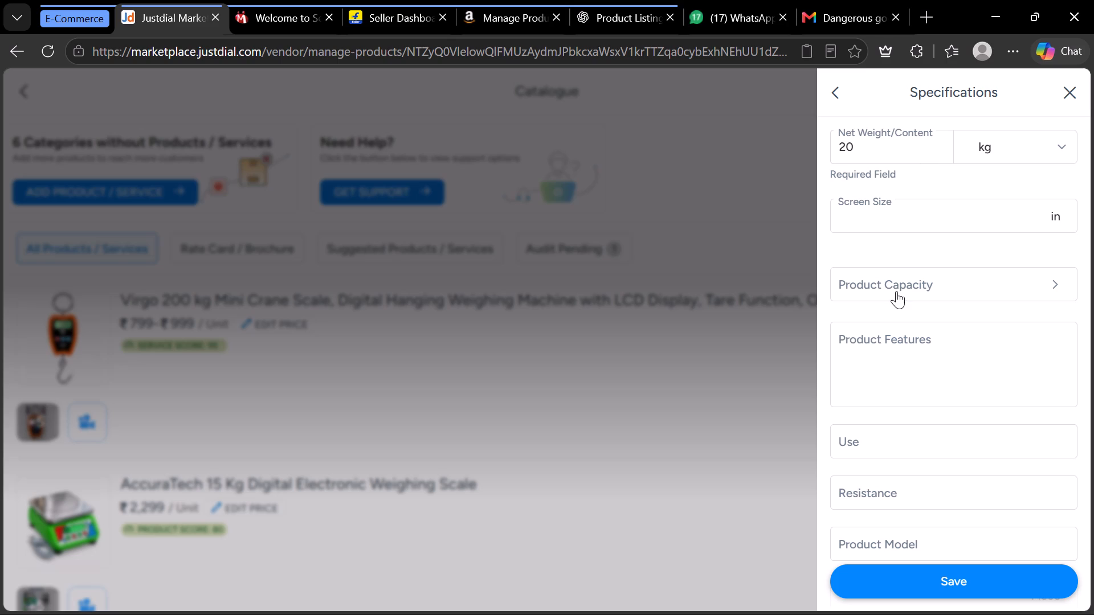
Clear the net weight/content value and select kg as its unit.
click(858, 147)
key(BackSpace)
key(BackSpace)
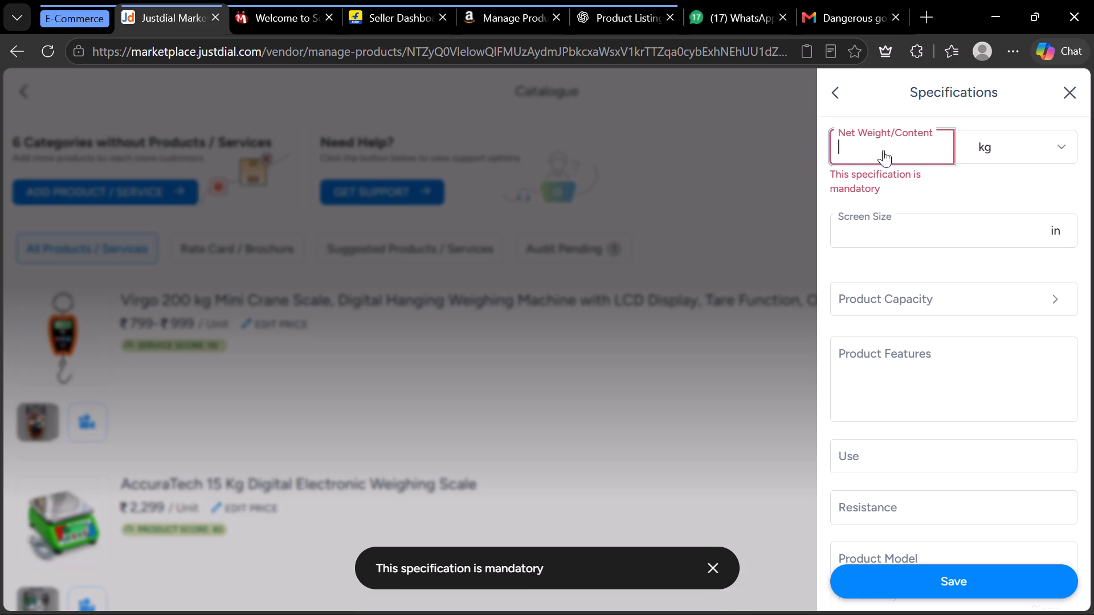
click(1030, 148)
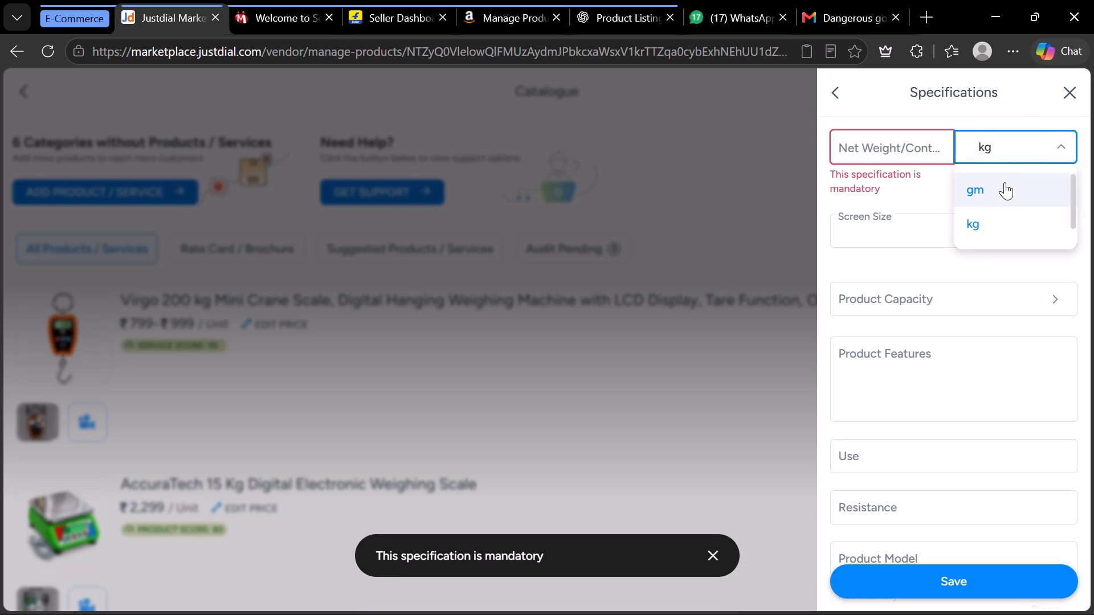
click(994, 191)
click(994, 158)
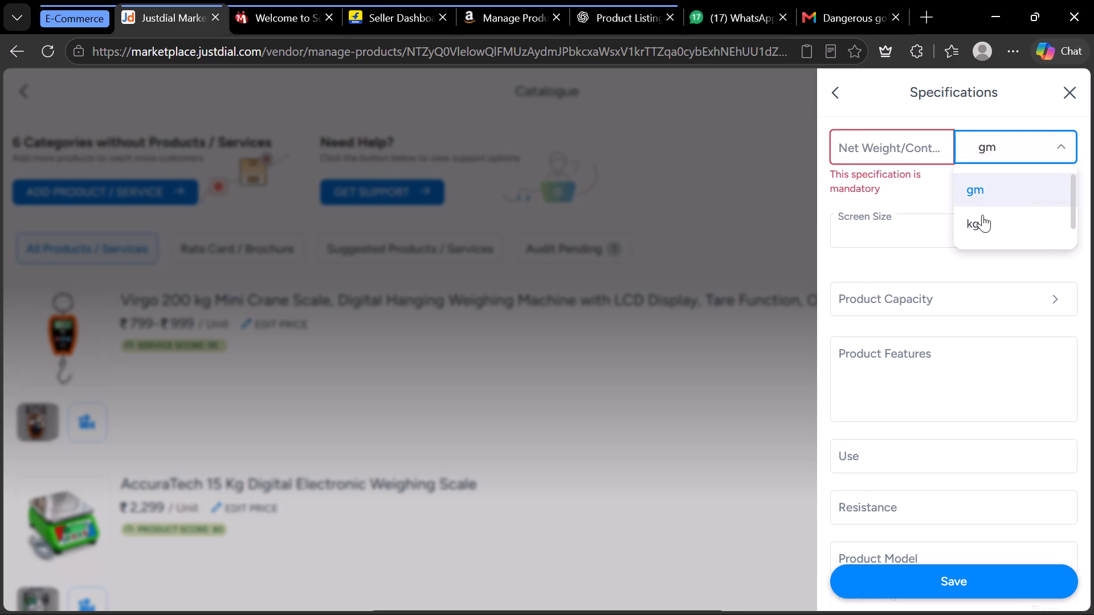
click(980, 220)
click(915, 187)
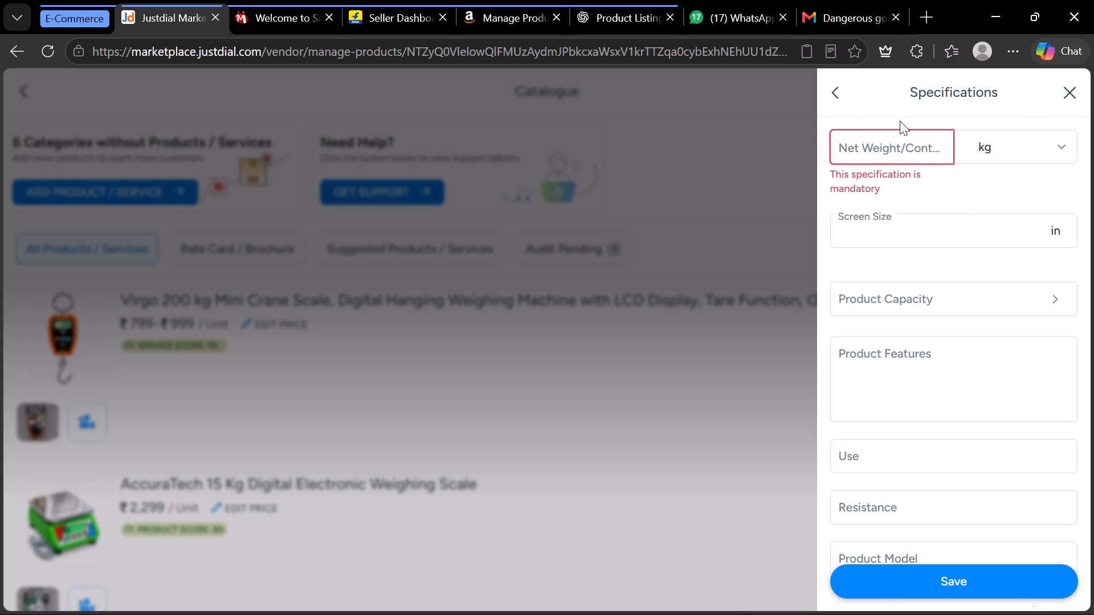
click(898, 123)
click(885, 184)
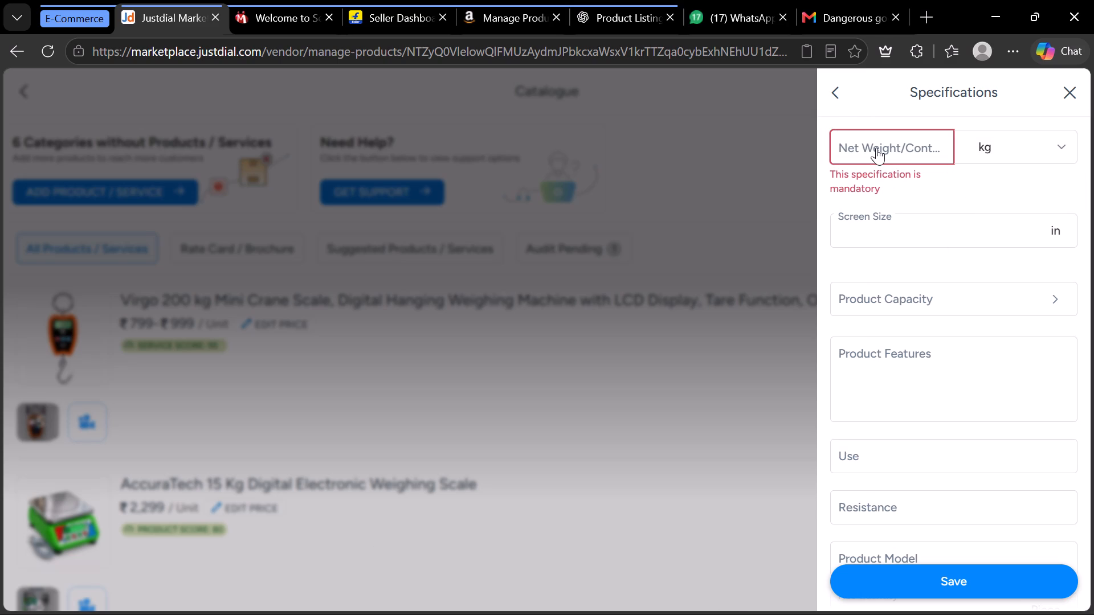
click(876, 149)
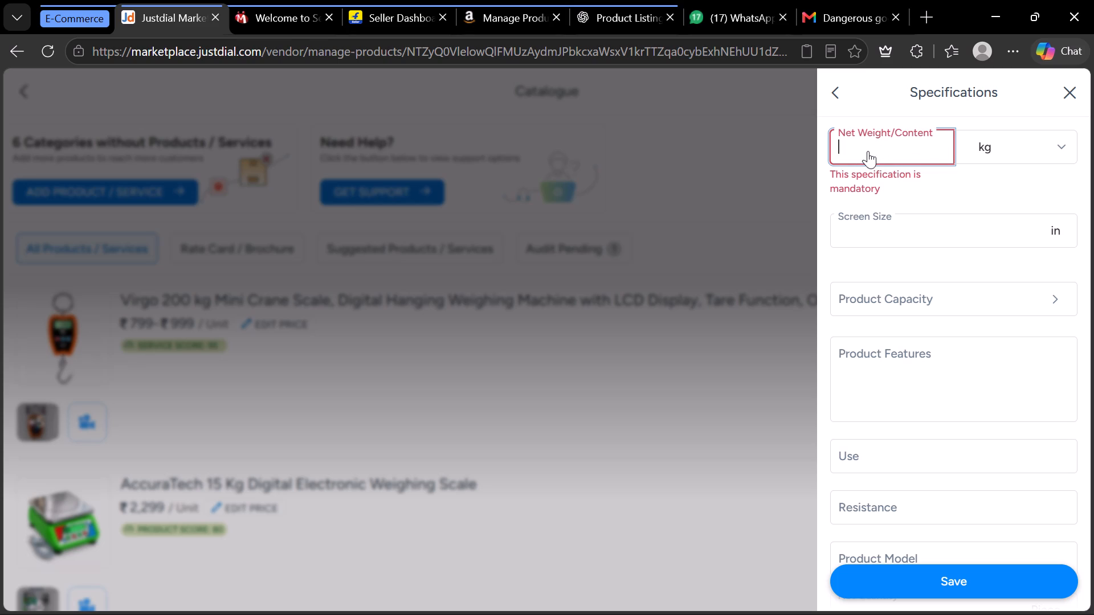
Switch to the Google app, share Screen 1 and ask about "net weight in specification".
key(alt+space)
text(goo)
key(Return)
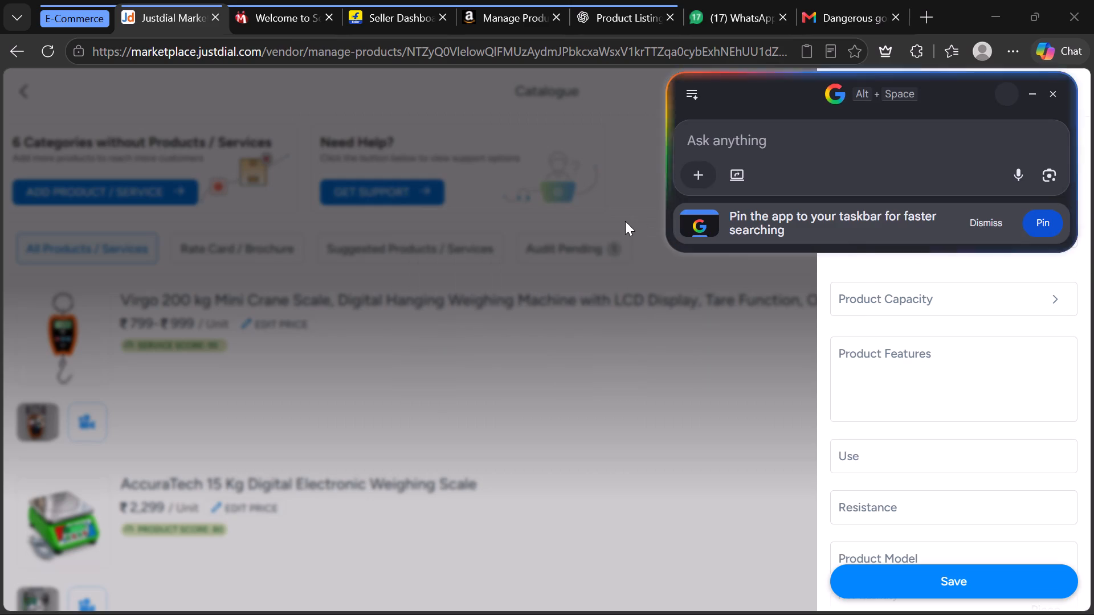
click(747, 172)
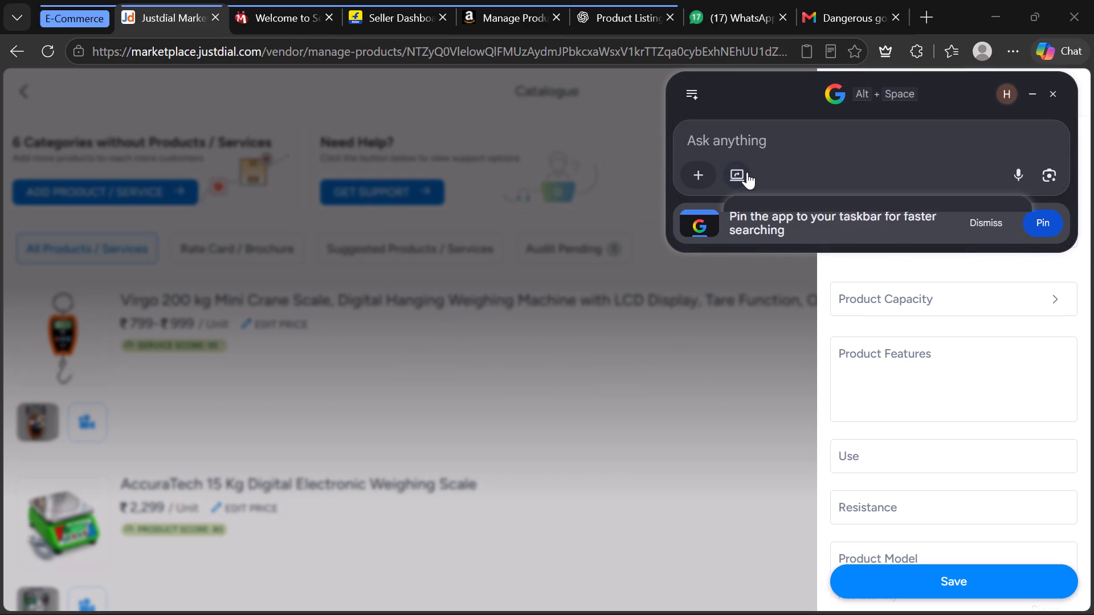
click(766, 218)
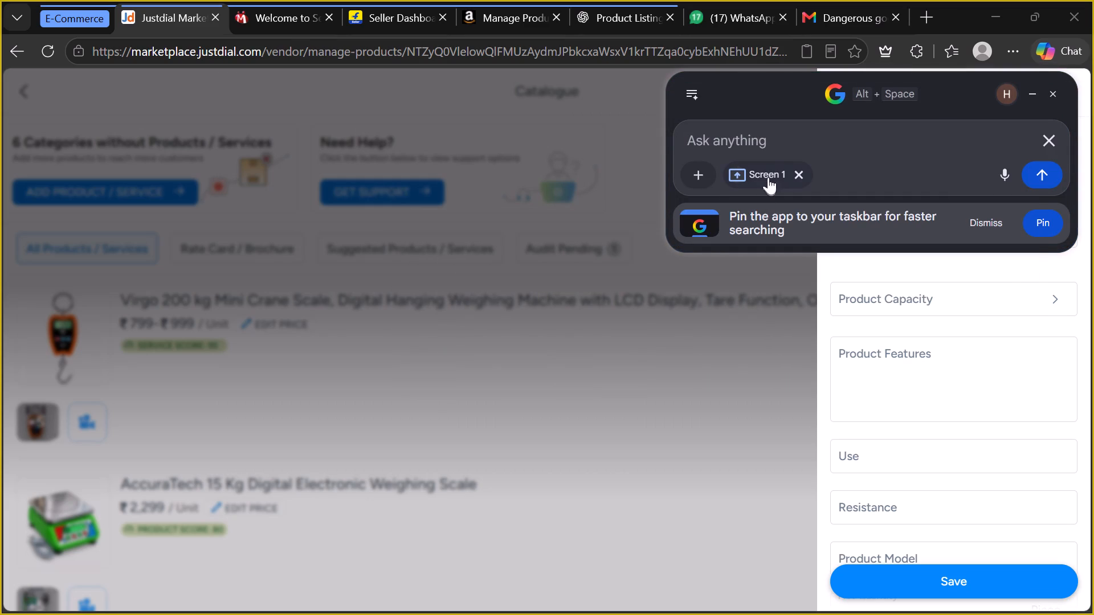
drag(769, 84, 420, 129)
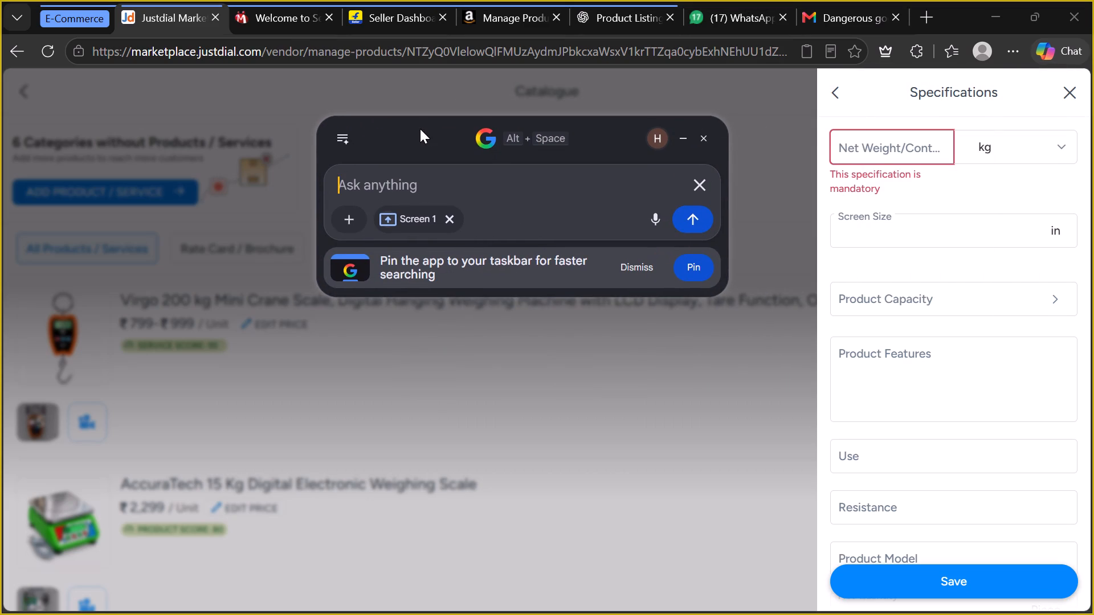
text(net)
key(space)
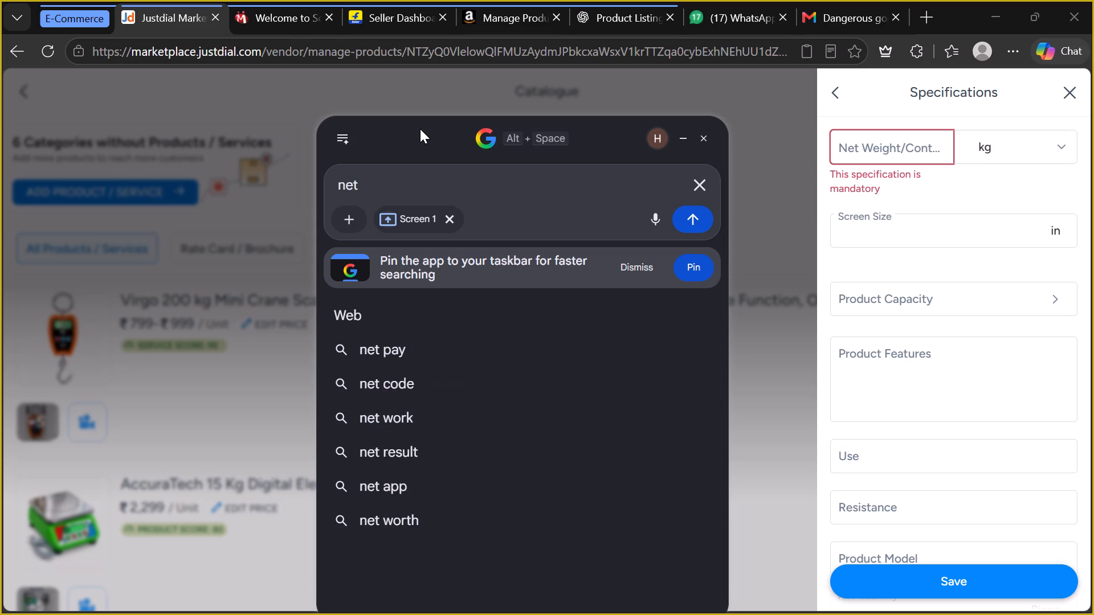
text(we)
text(ight)
key(space)
text(in specifi)
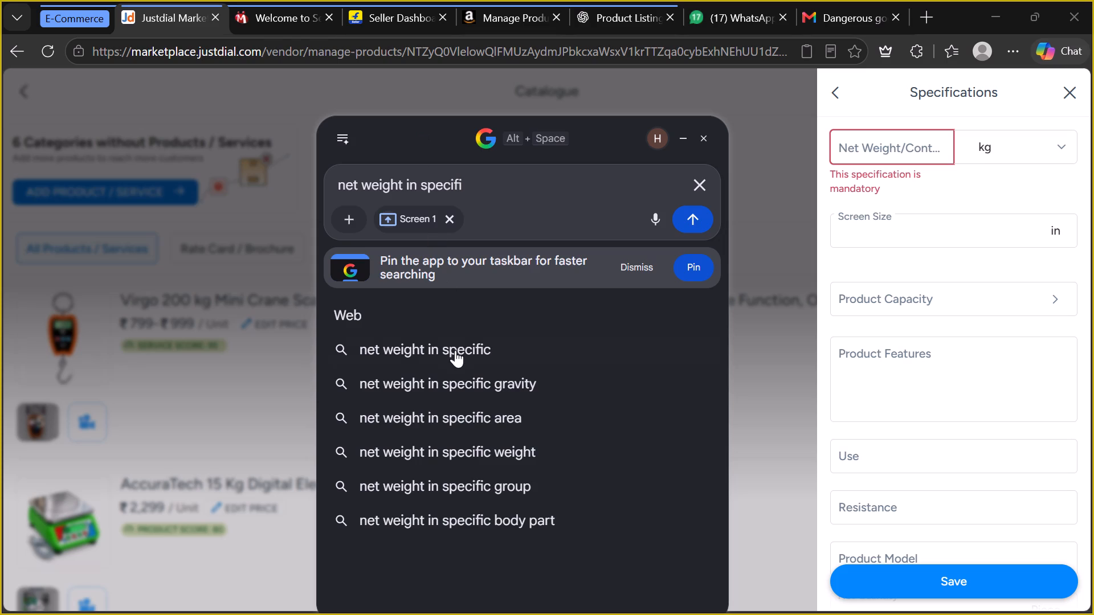
text(cation)
key(space)
key(Return)
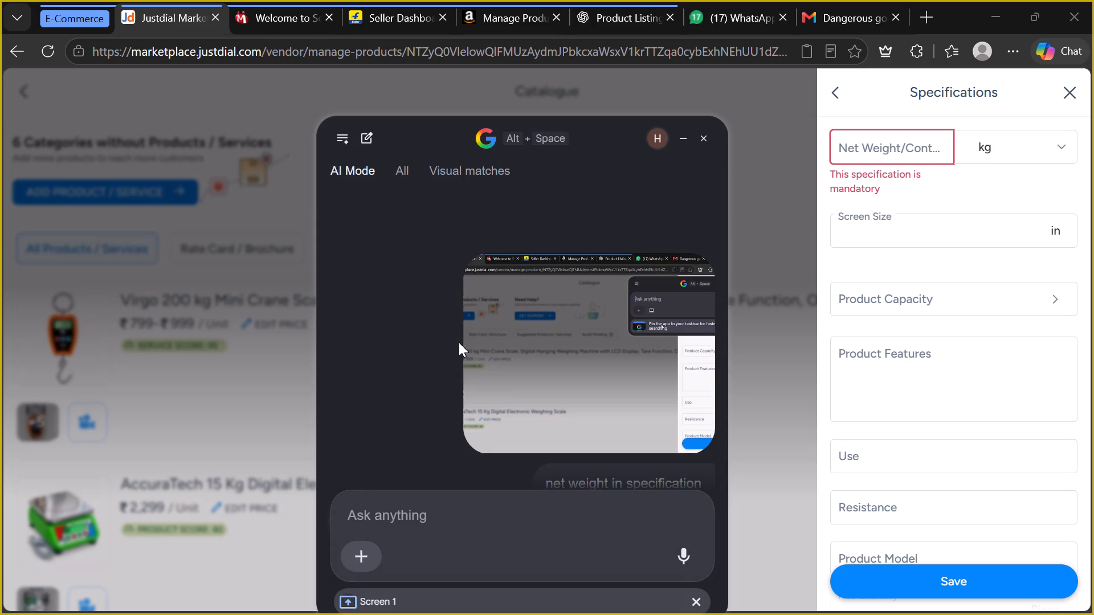
Read the answer about the net weight field and close the Google app.
scroll(459, 342, down, 1)
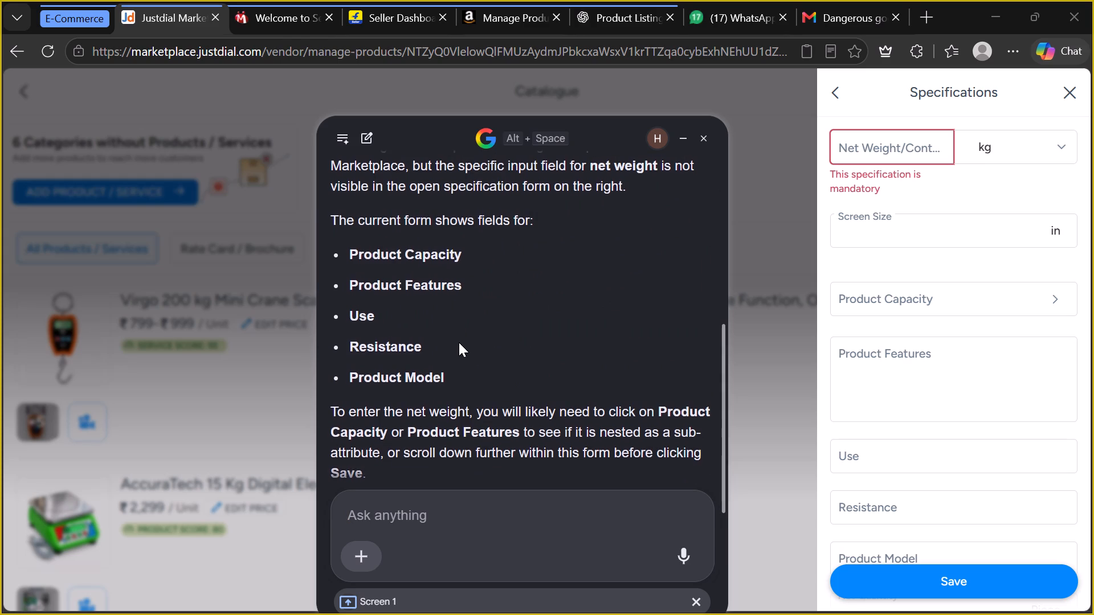
scroll(459, 342, up, 2)
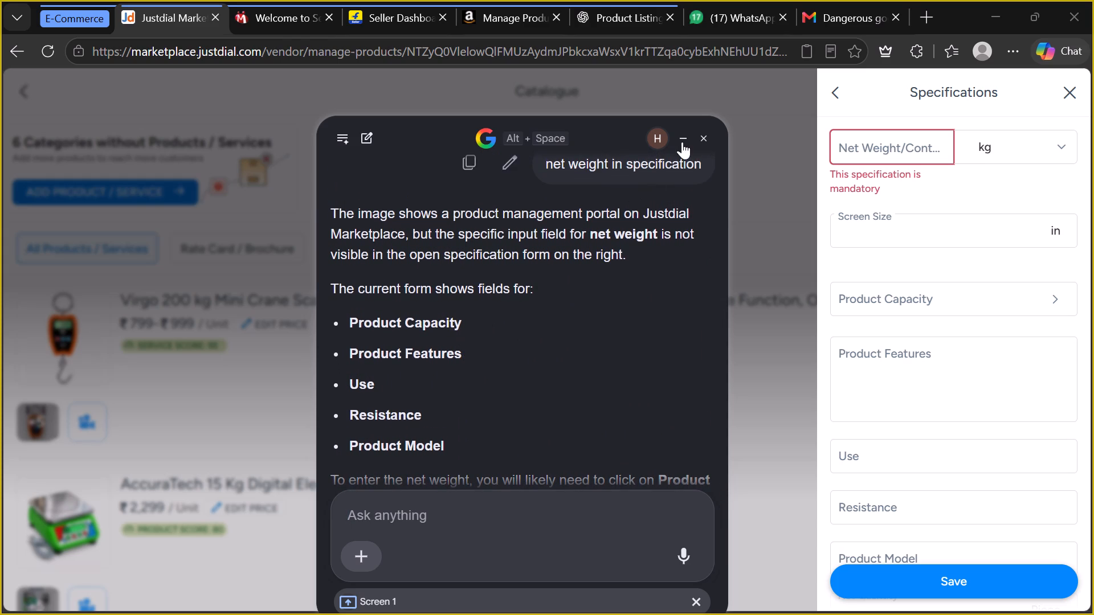
scroll(609, 333, down, 1)
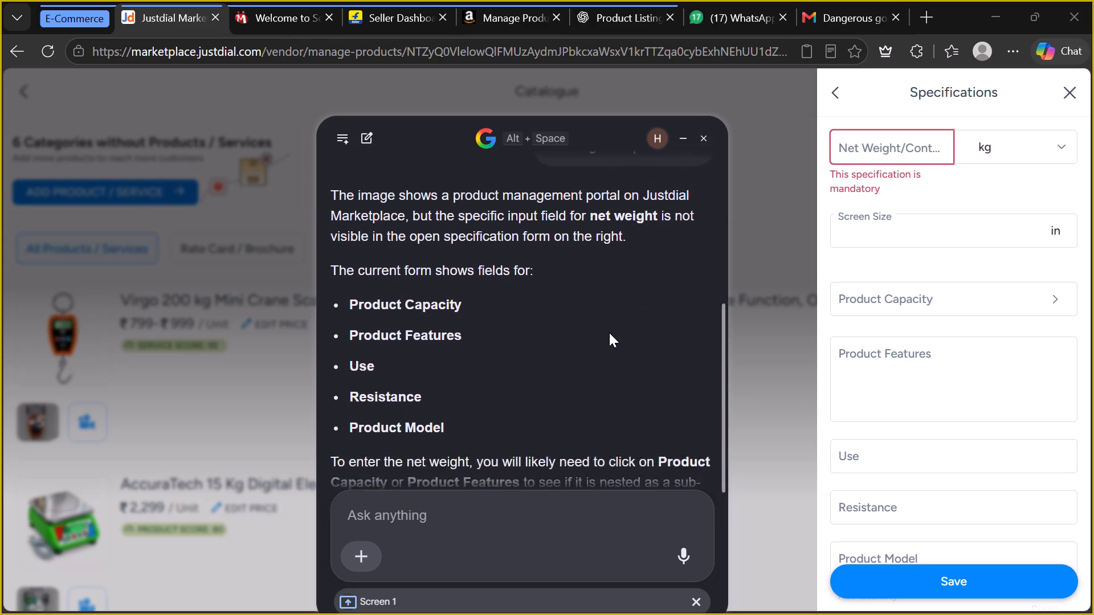
scroll(609, 333, down, 1)
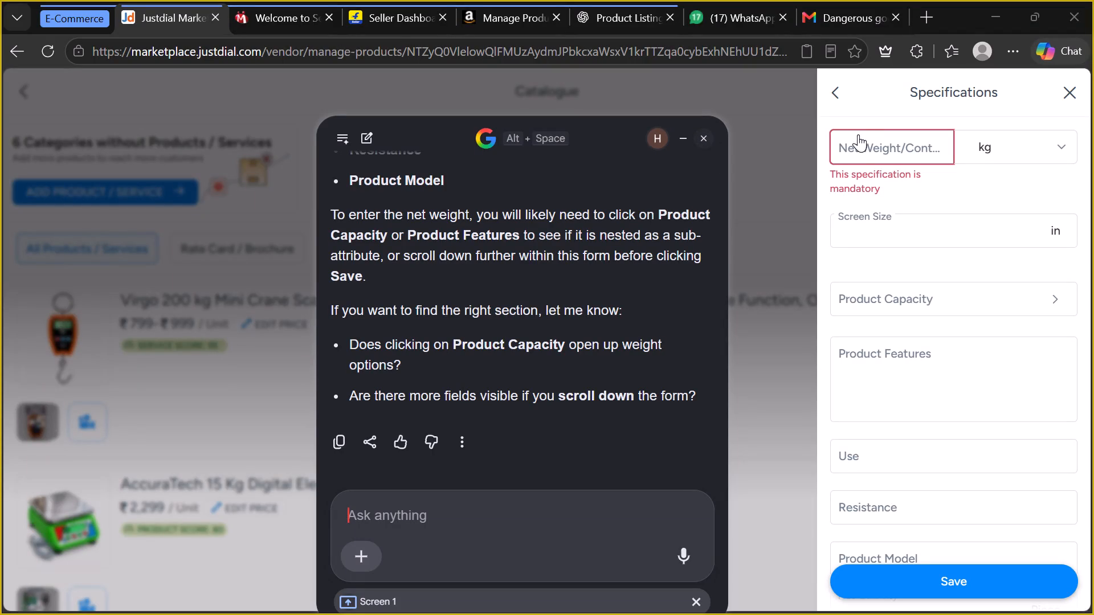
click(704, 138)
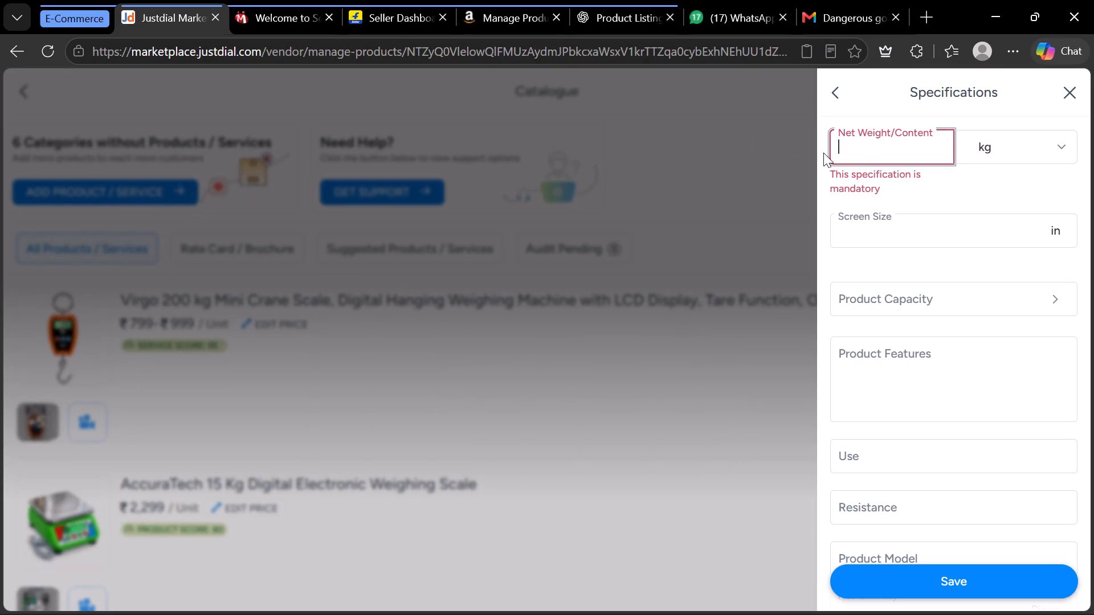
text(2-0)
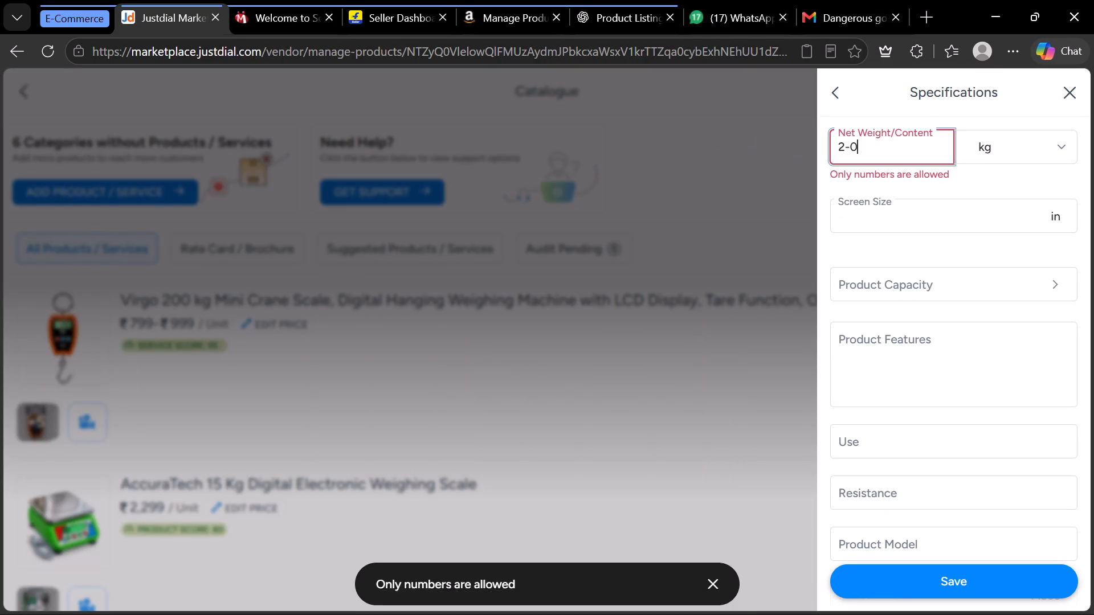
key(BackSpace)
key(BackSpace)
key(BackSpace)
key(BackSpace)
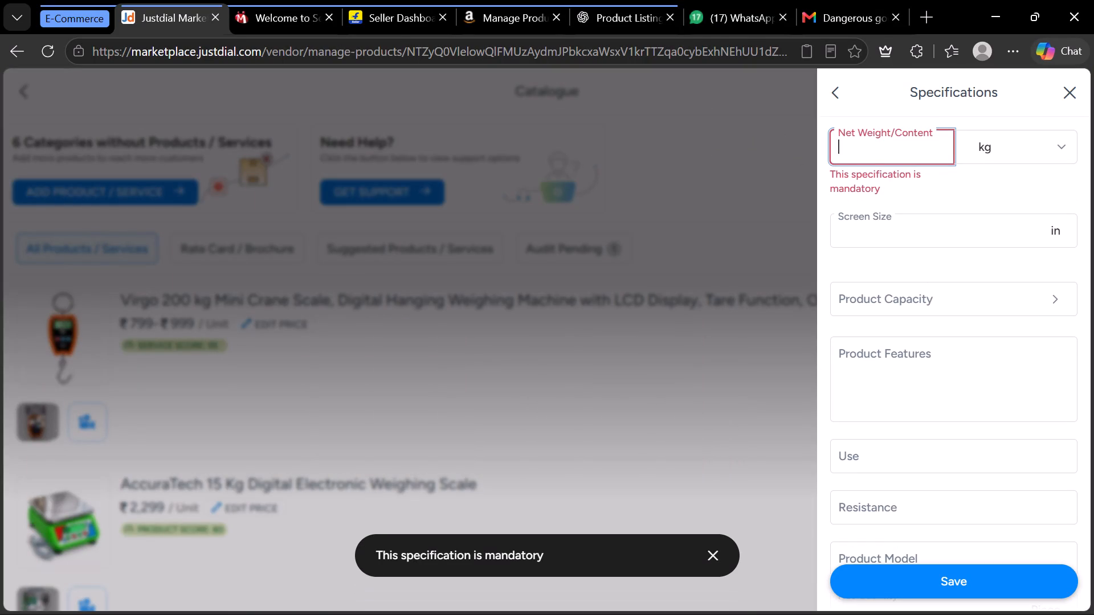
Set the product capacity to 20 kg.
right_click(928, 306)
click(958, 298)
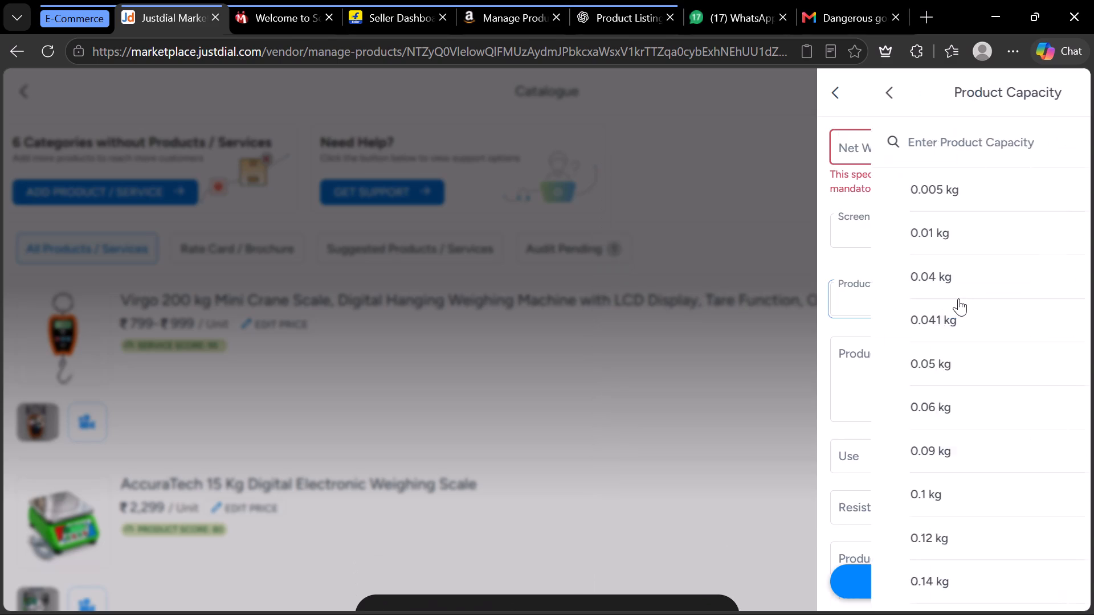
click(921, 147)
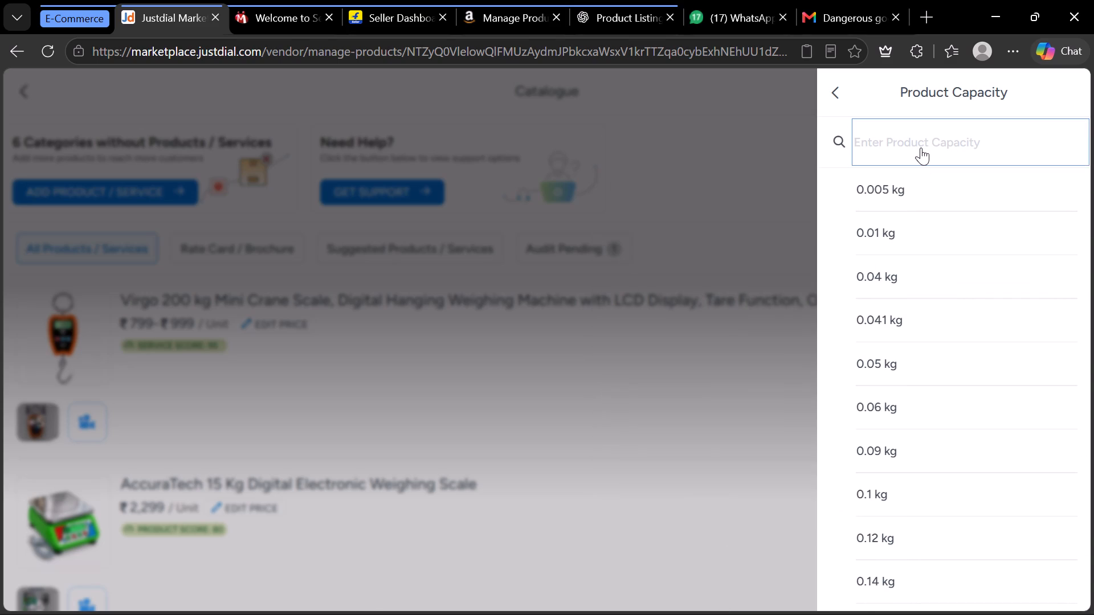
scroll(960, 363, down, 2)
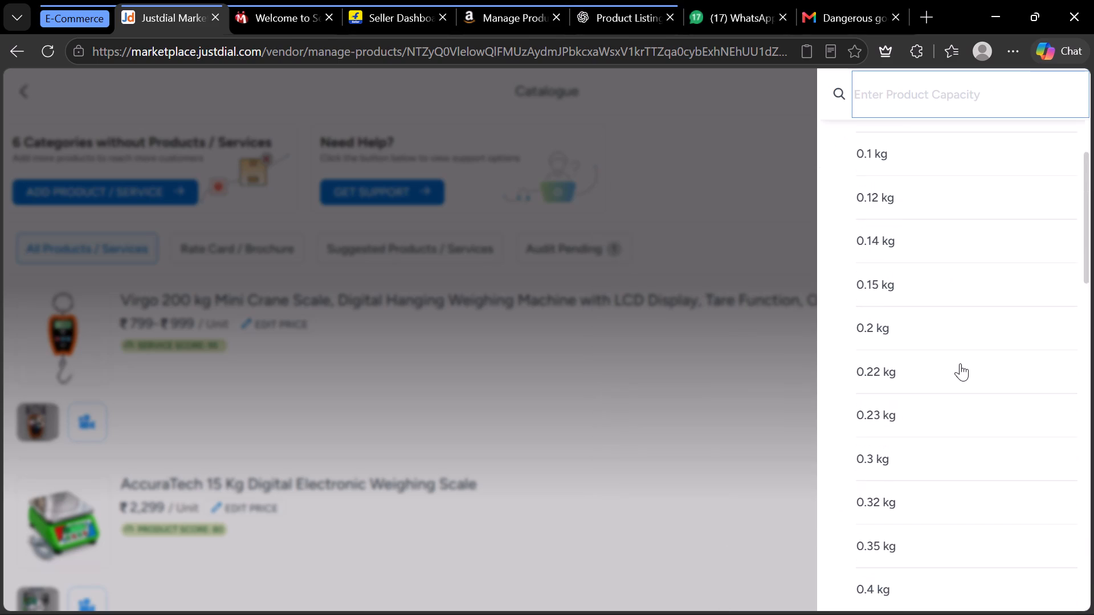
scroll(960, 363, down, 1)
scroll(960, 363, up, 1)
scroll(960, 363, down, 1)
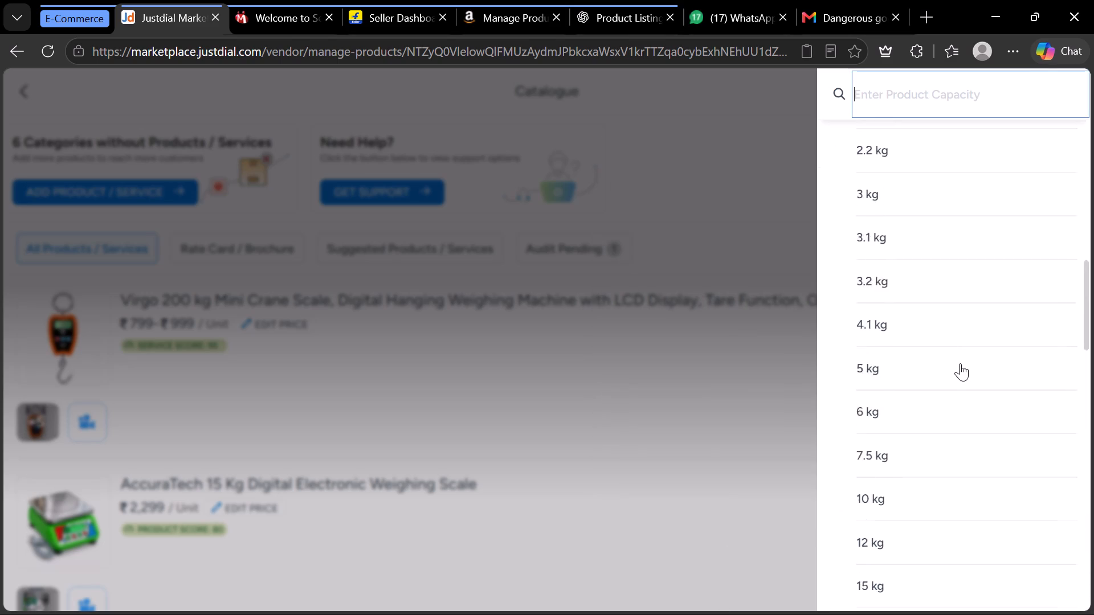
scroll(960, 363, down, 1)
scroll(960, 363, up, 3)
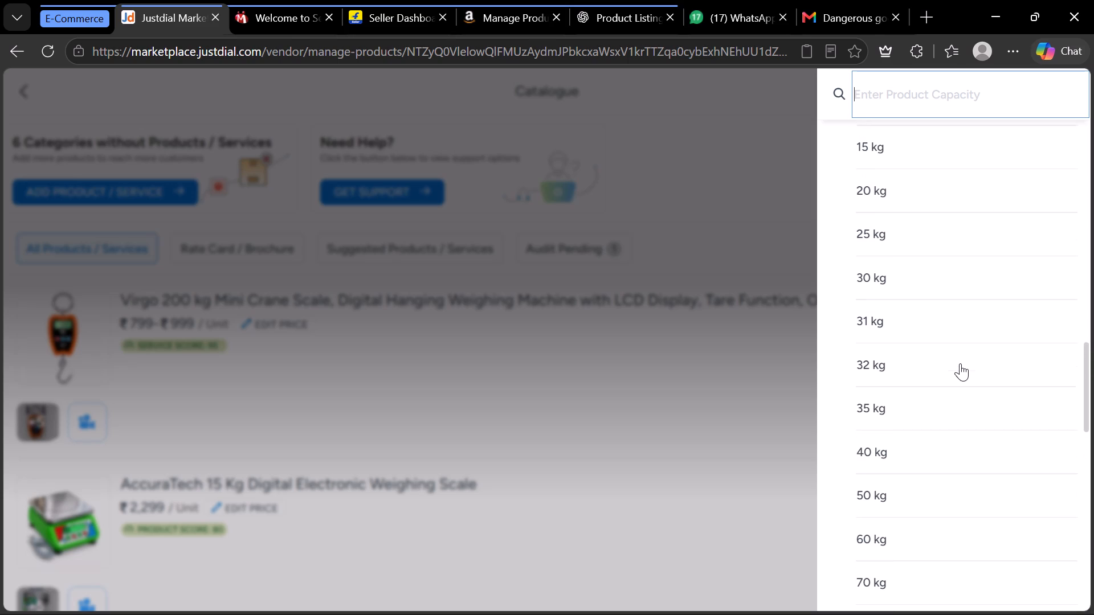
scroll(960, 363, up, 1)
click(879, 203)
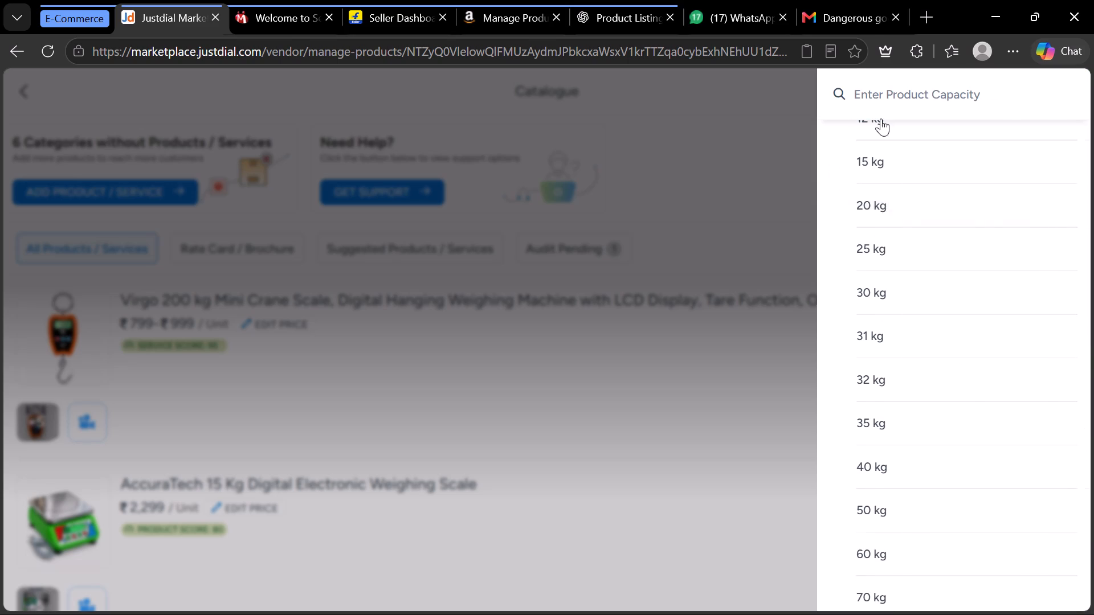
Enter 1.3 as the net weight/content in kg.
click(882, 154)
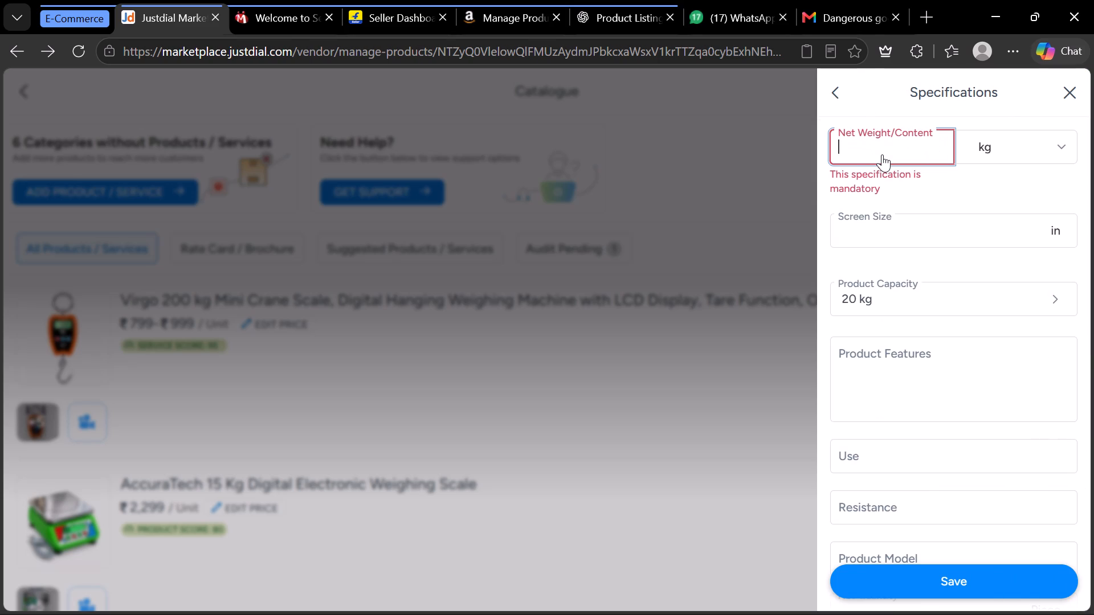
key(1)
text(.3)
click(912, 249)
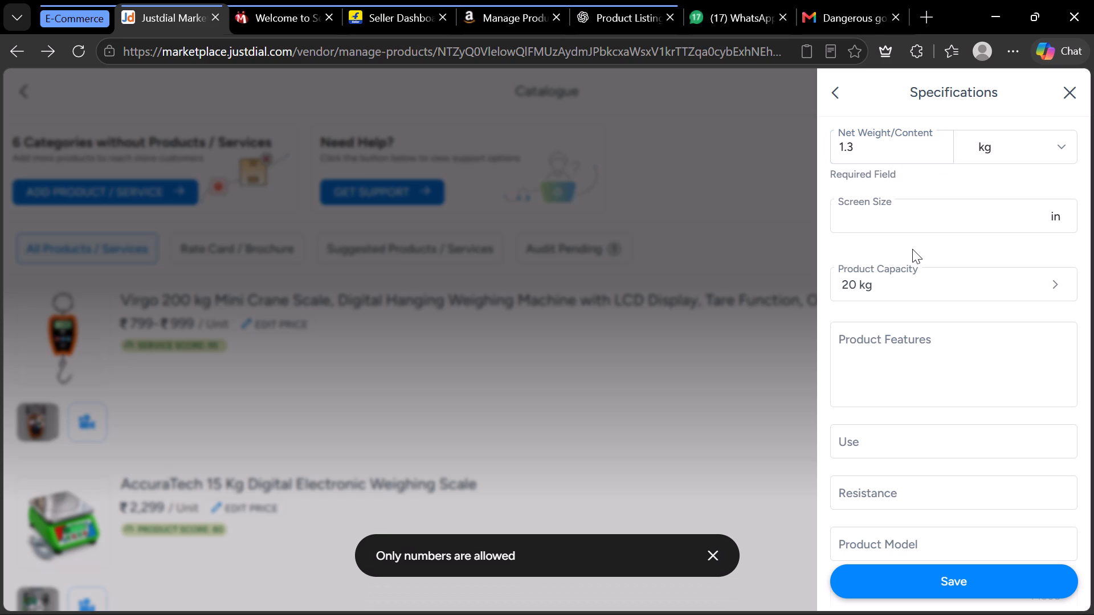
scroll(913, 368, down, 3)
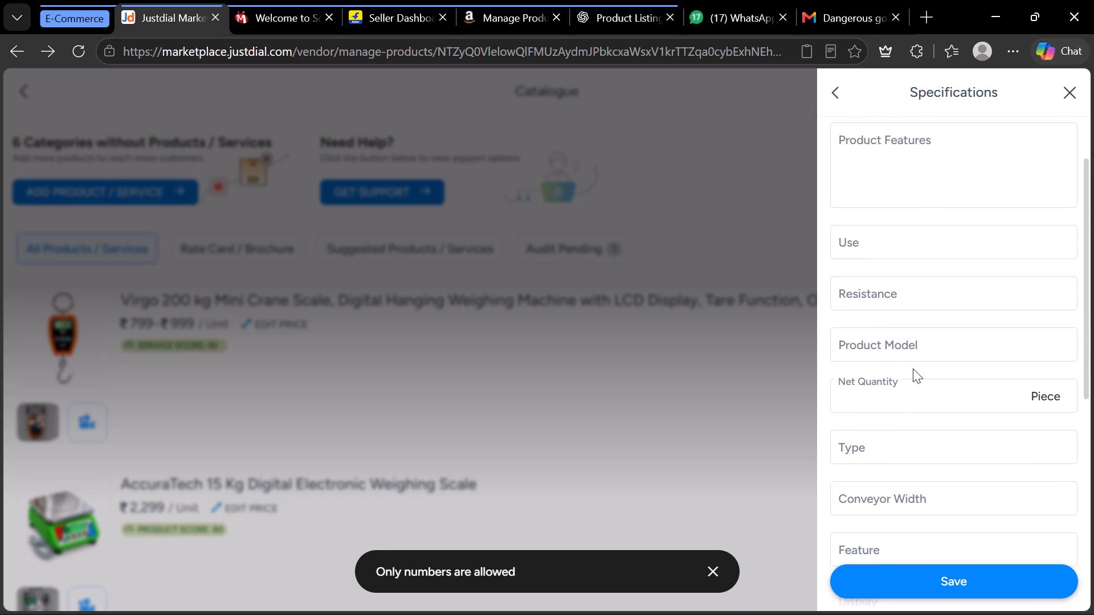
Set the net quantity to 1 piece and save the specifications.
click(912, 393)
key(1)
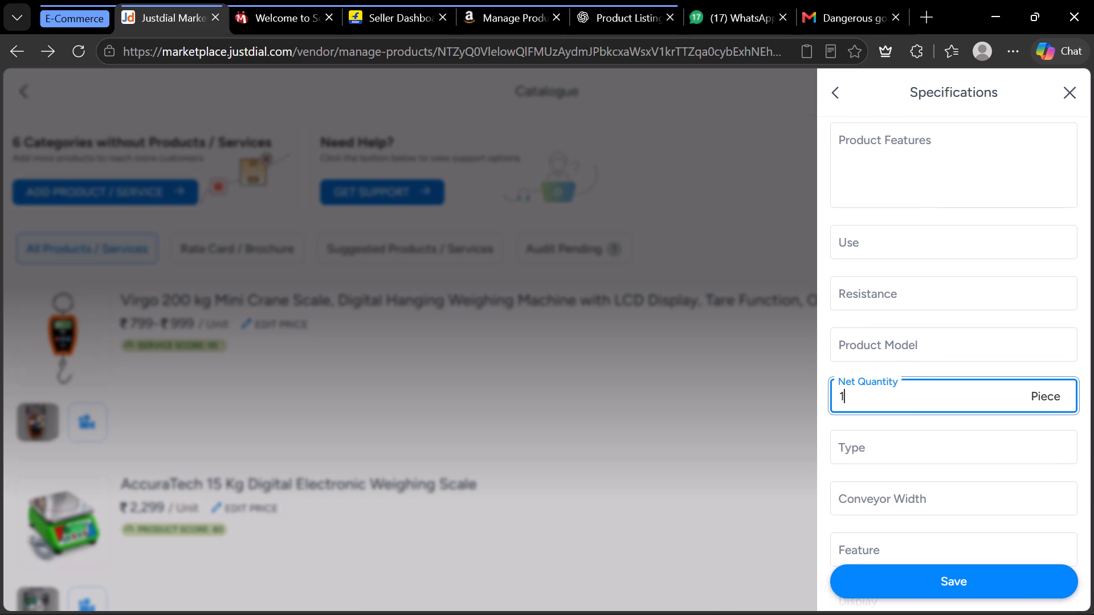
click(913, 423)
scroll(913, 423, down, 3)
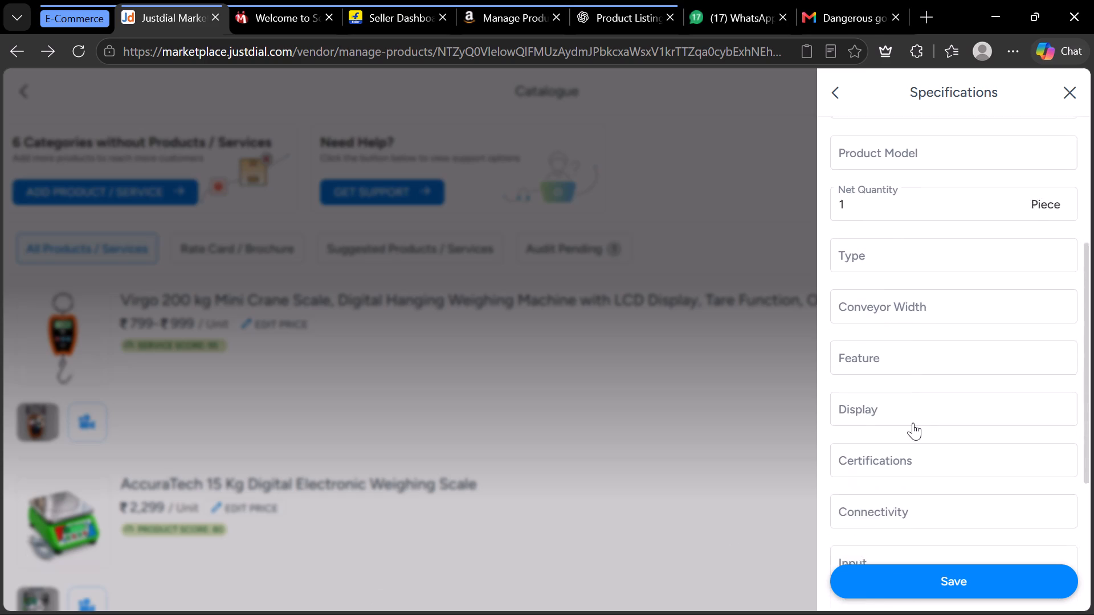
scroll(913, 423, down, 6)
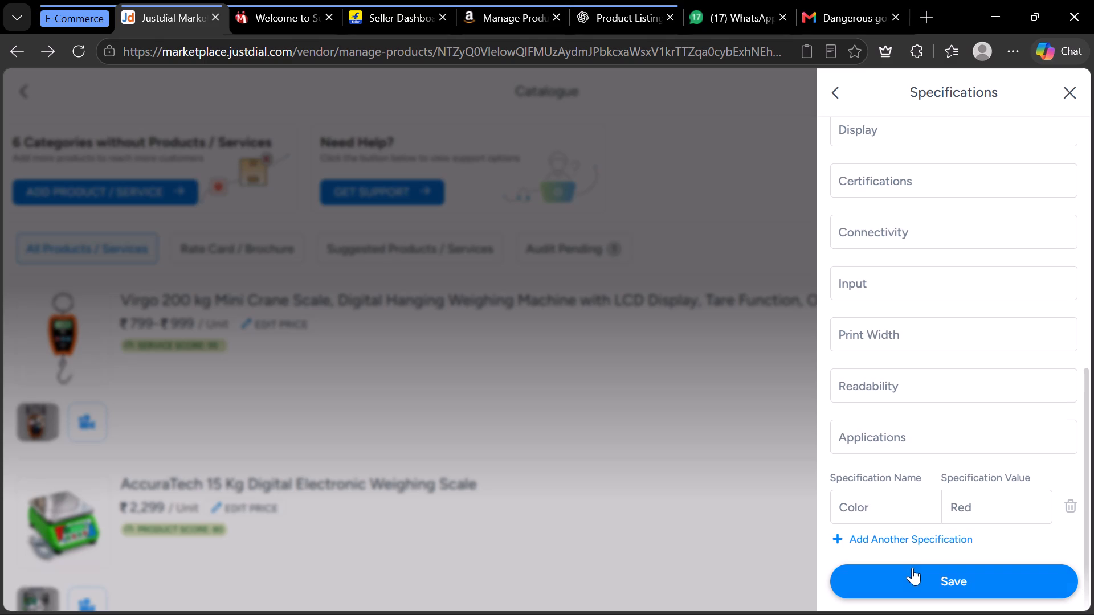
click(914, 574)
Try to save the product, accepting all the suggested missing specifications such as Green LED Display, Tabletop Weighing and Steel.
scroll(1006, 404, down, 3)
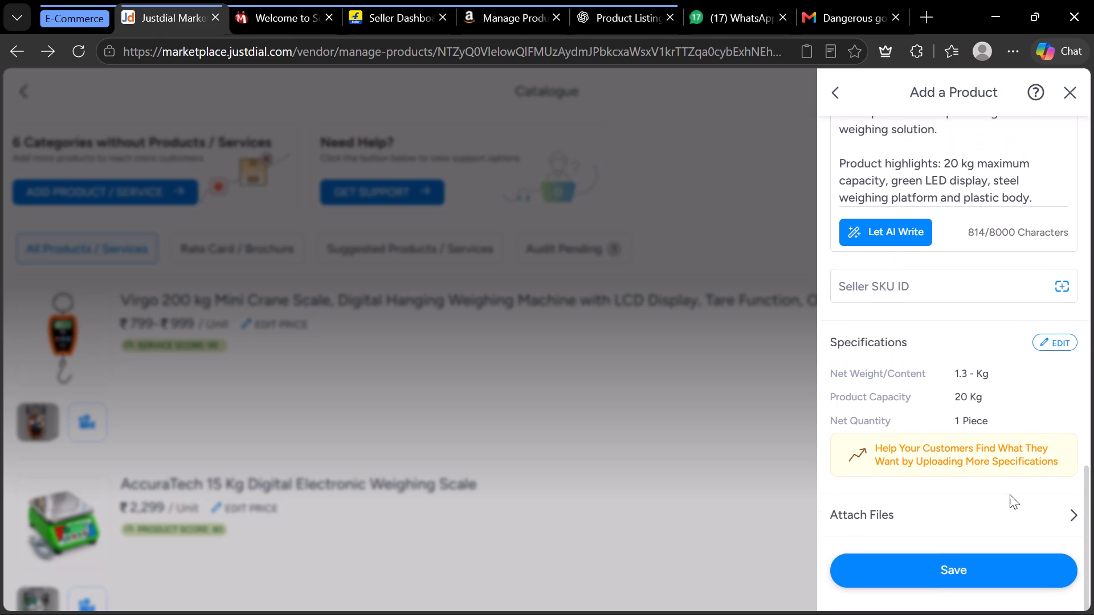
click(1002, 569)
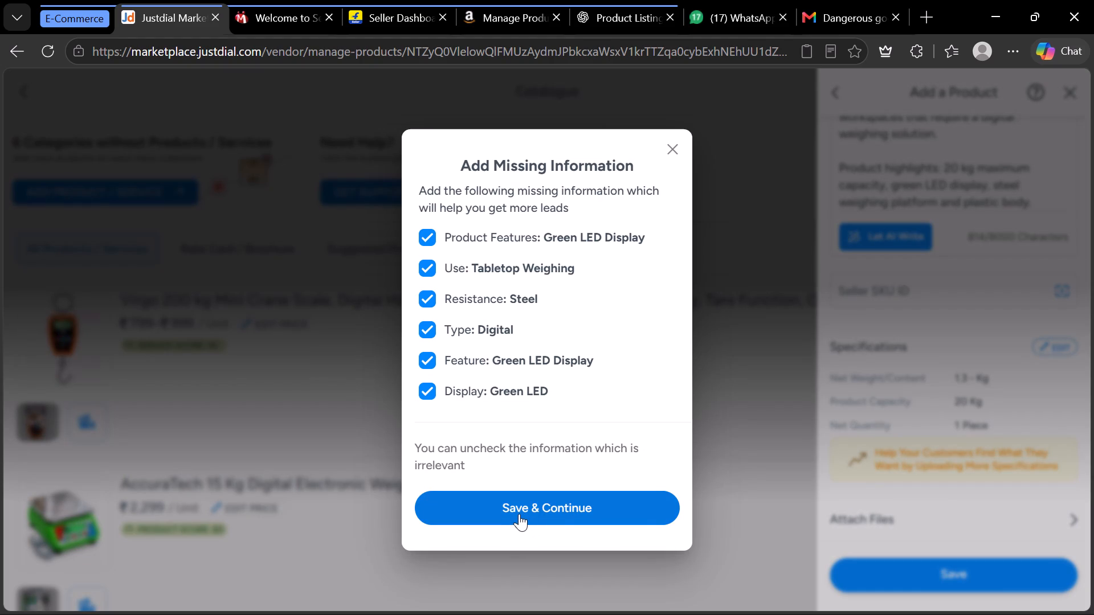
click(519, 514)
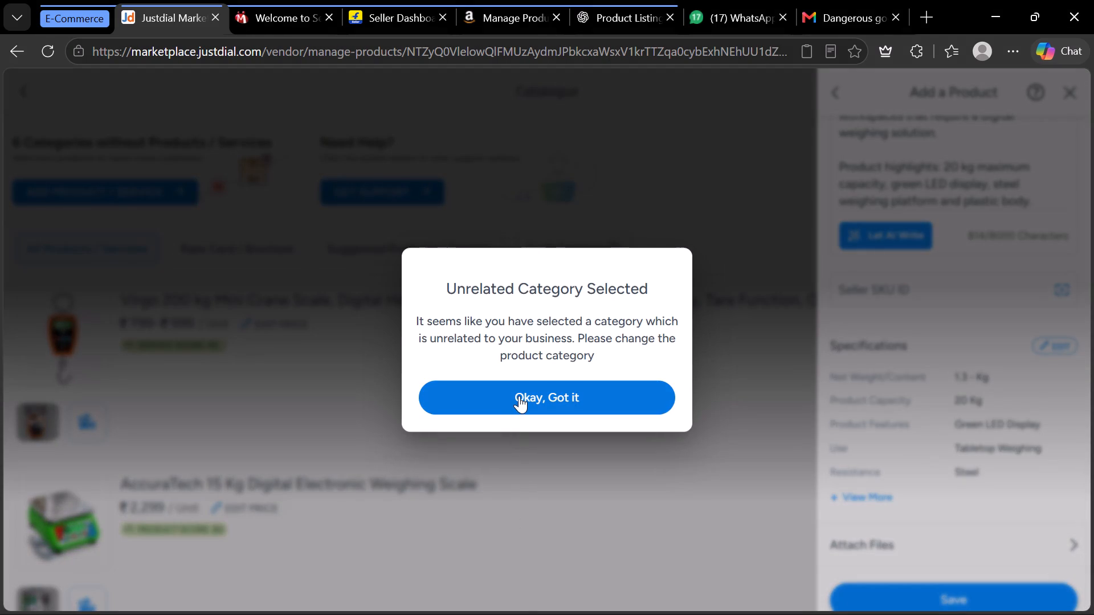
click(519, 396)
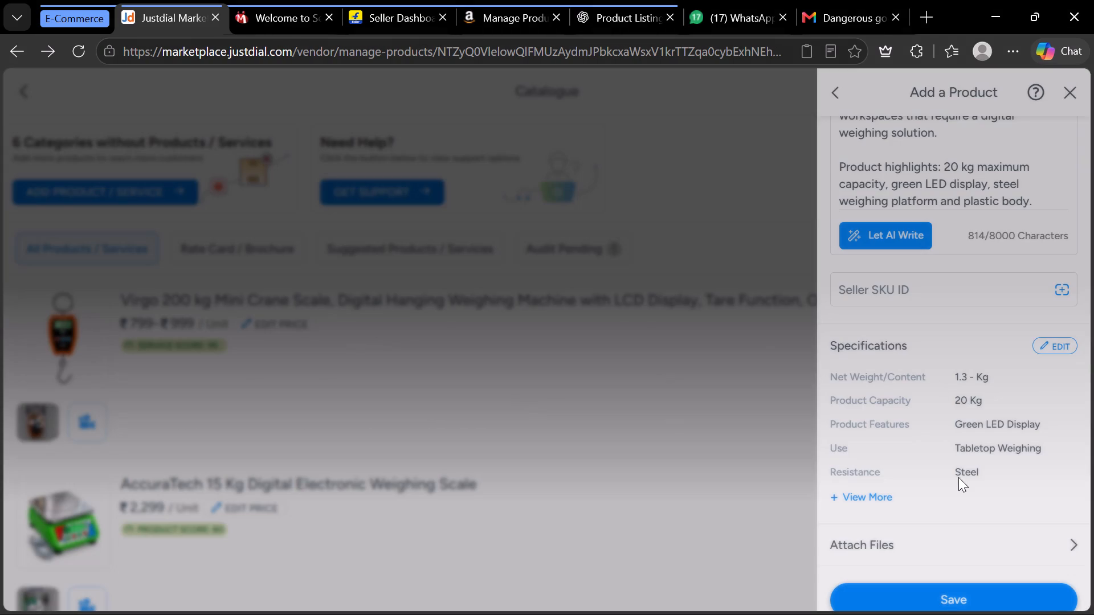
scroll(958, 477, down, 2)
click(948, 565)
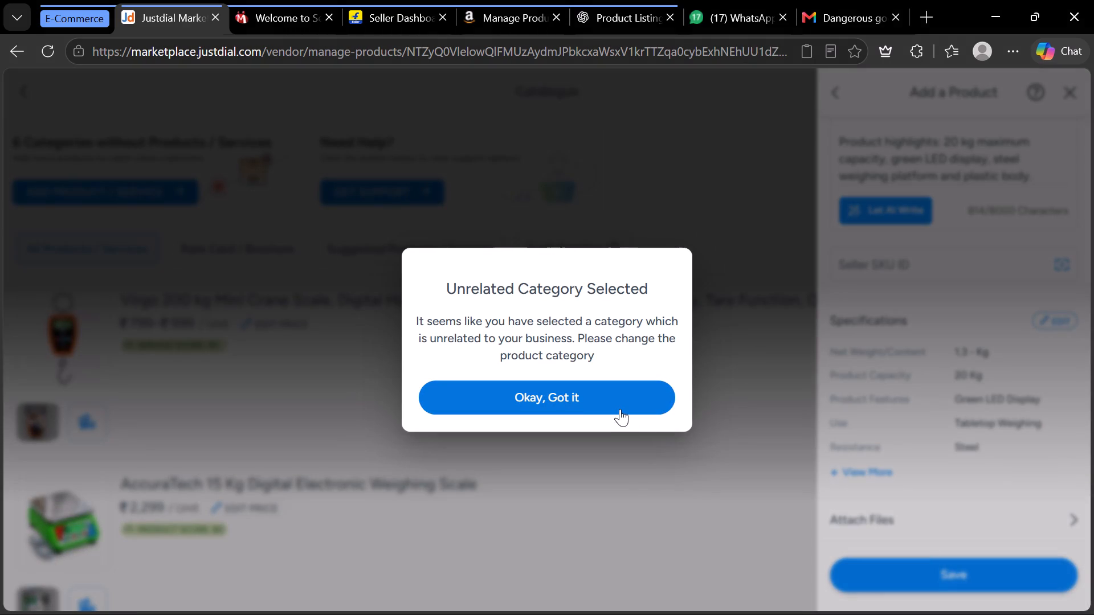
click(620, 409)
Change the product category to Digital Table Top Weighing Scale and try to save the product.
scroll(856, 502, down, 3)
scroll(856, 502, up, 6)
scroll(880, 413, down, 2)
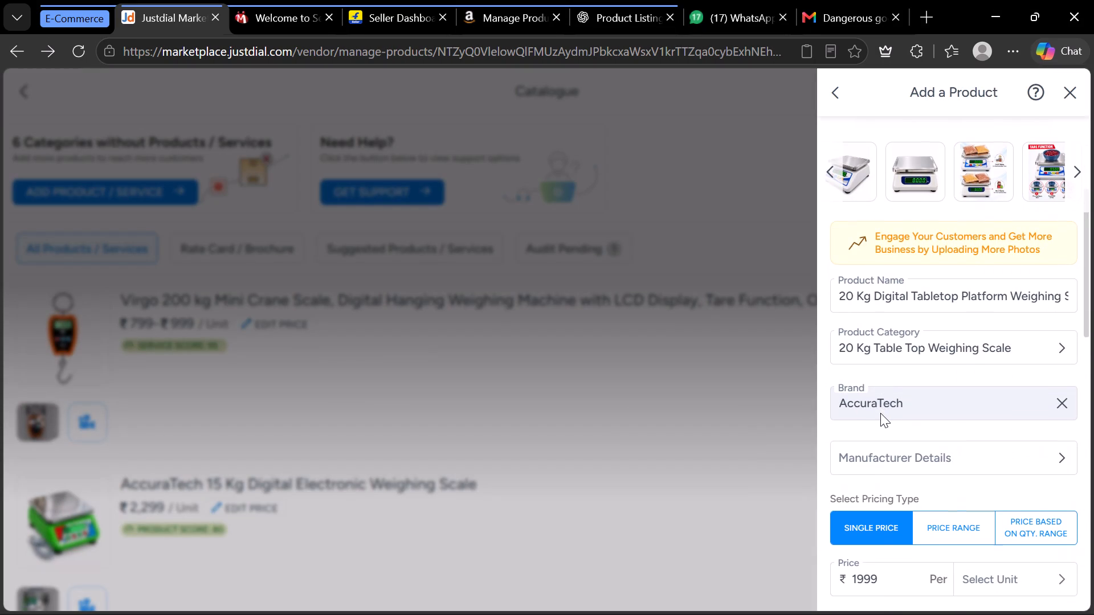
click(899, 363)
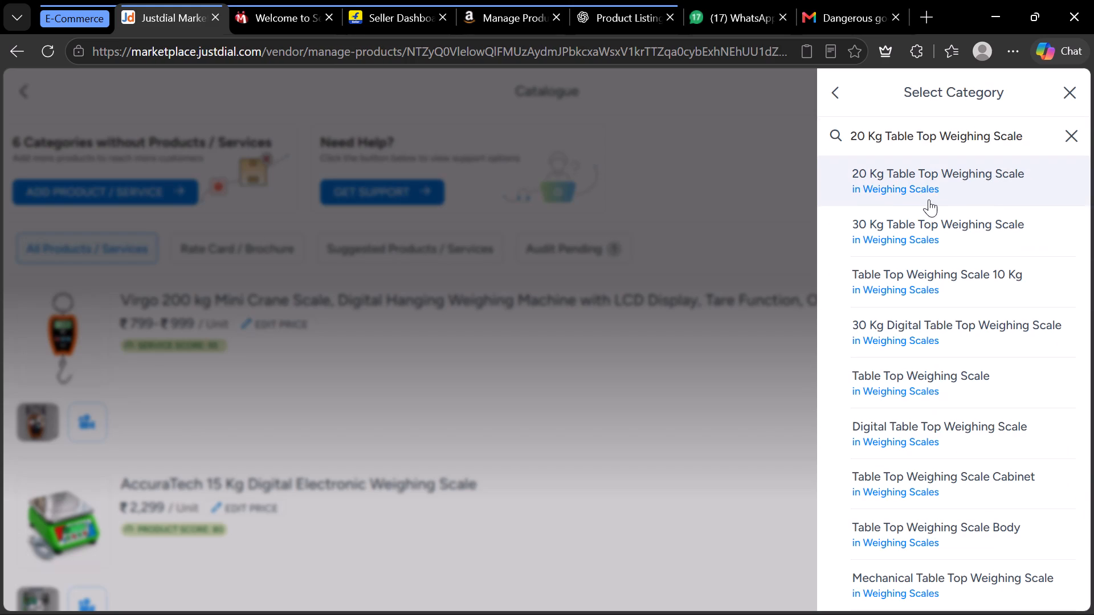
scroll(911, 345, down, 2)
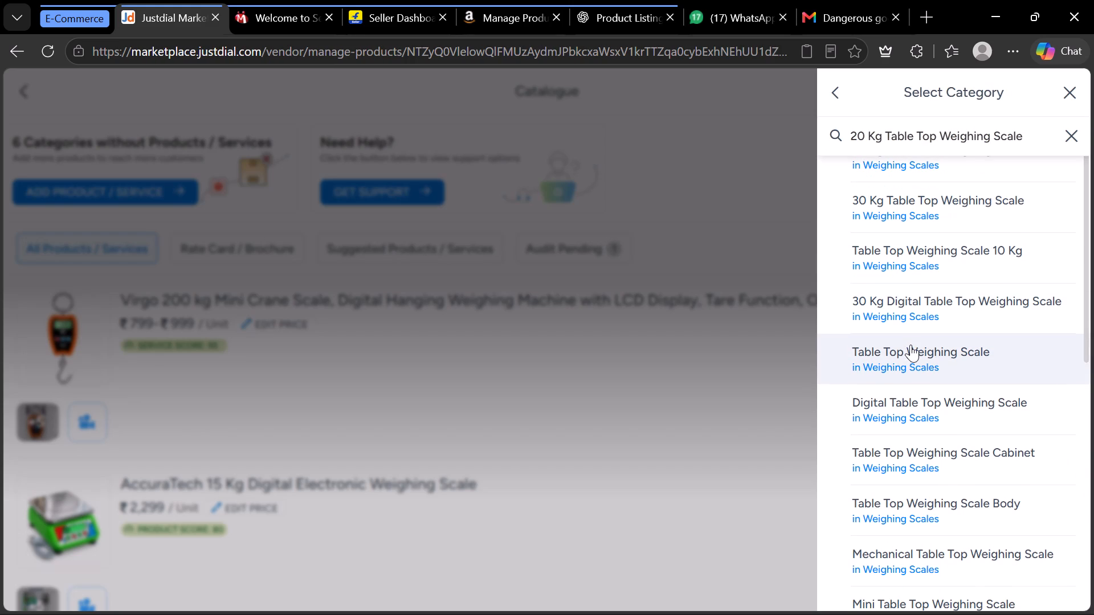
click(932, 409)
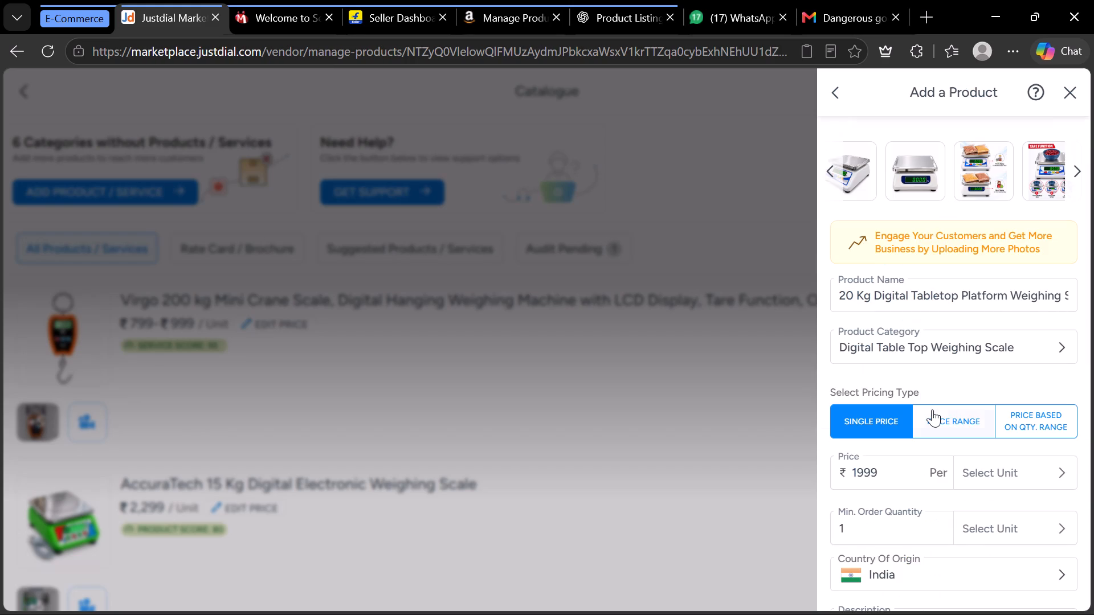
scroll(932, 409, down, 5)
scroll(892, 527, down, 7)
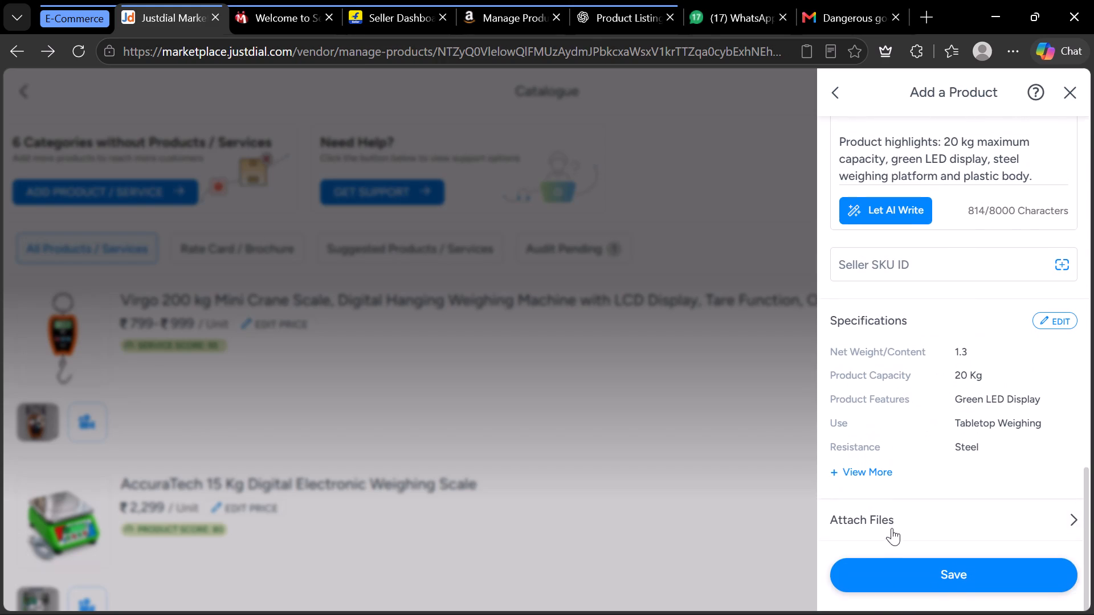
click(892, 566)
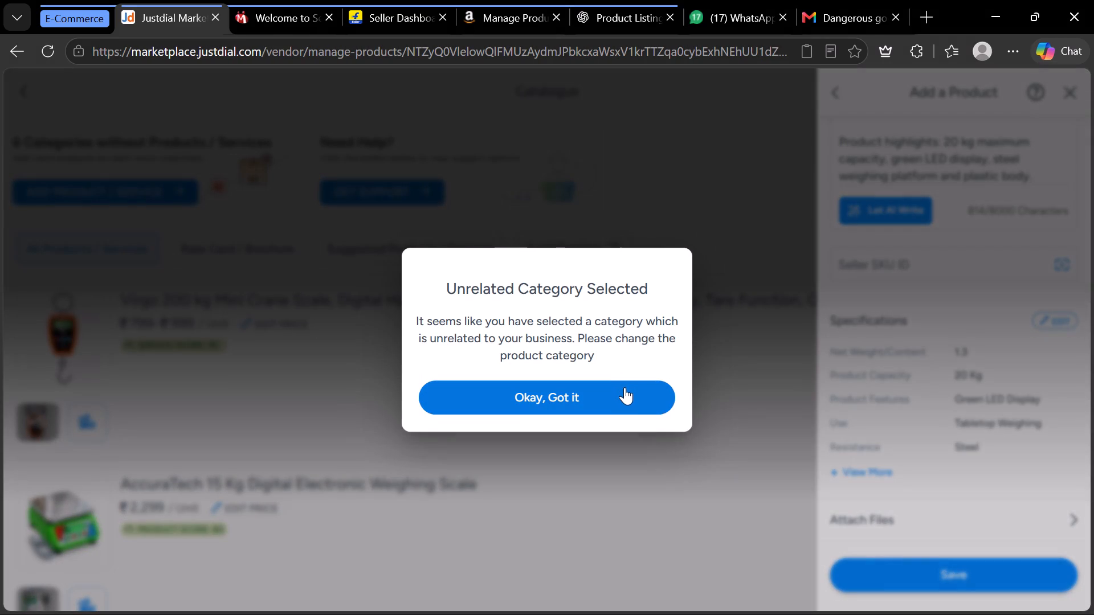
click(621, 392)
Switch the pricing type to Price Range with a minimum price of 1799 and a maximum price of 2199.
scroll(1014, 436, up, 1)
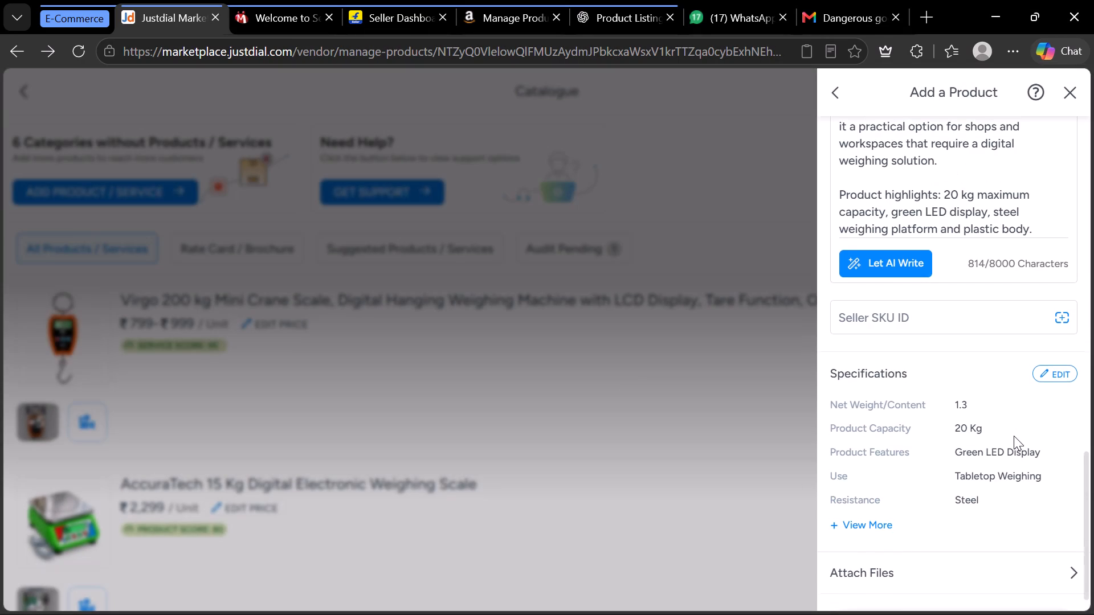
scroll(1014, 436, up, 2)
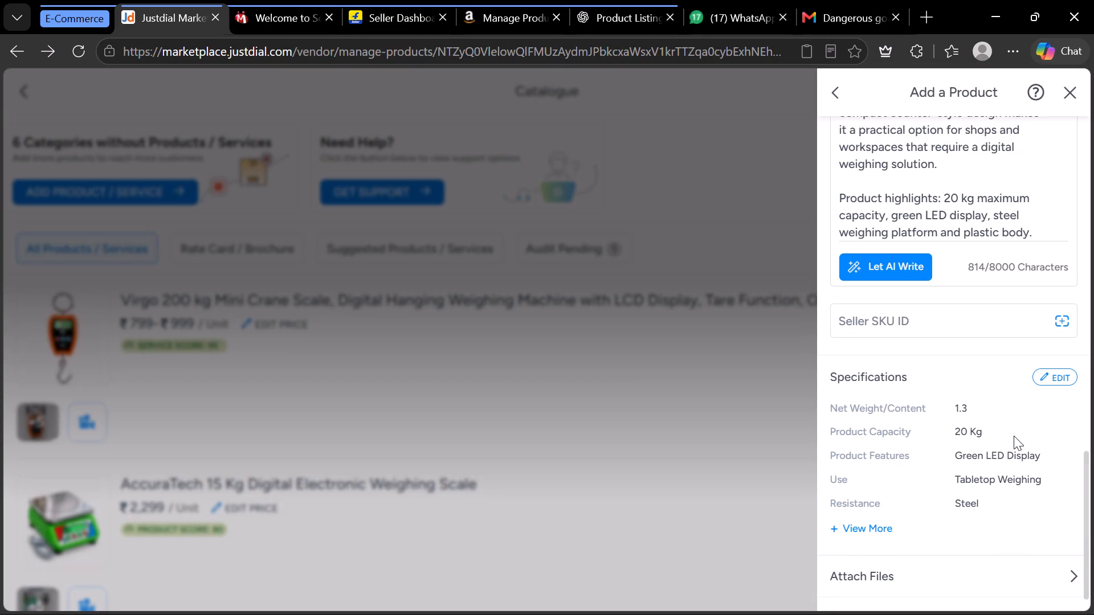
scroll(1014, 436, up, 1)
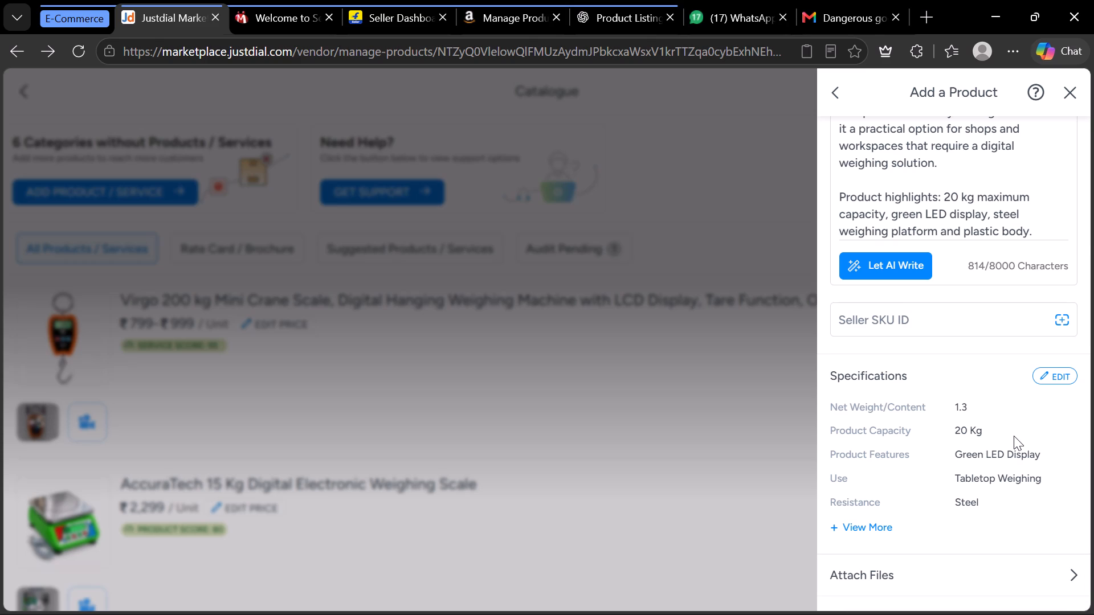
scroll(1091, 225, up, 1)
scroll(990, 255, up, 6)
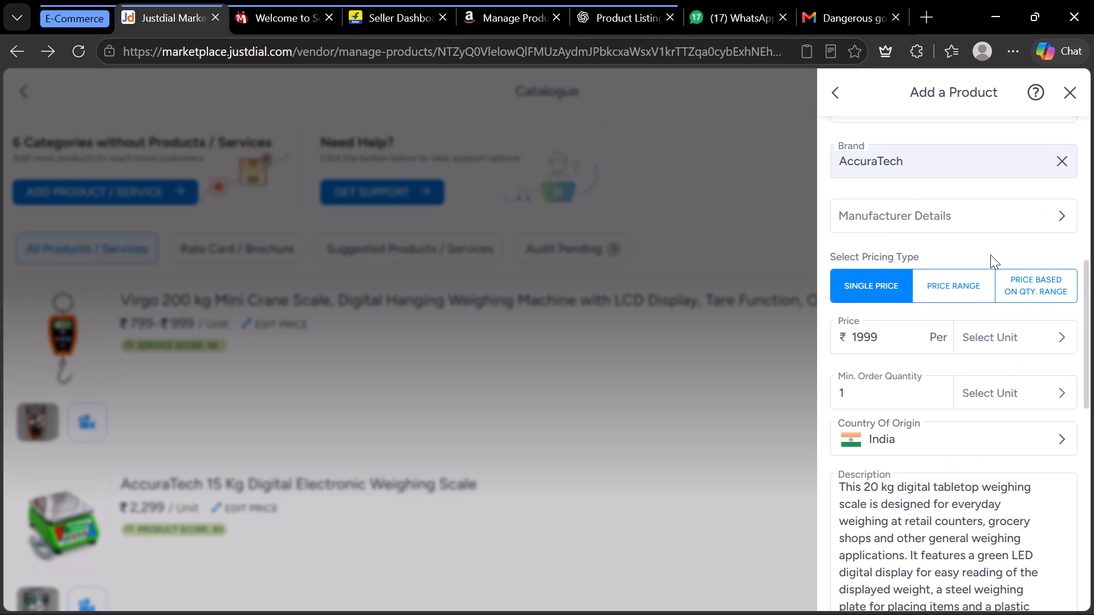
click(966, 280)
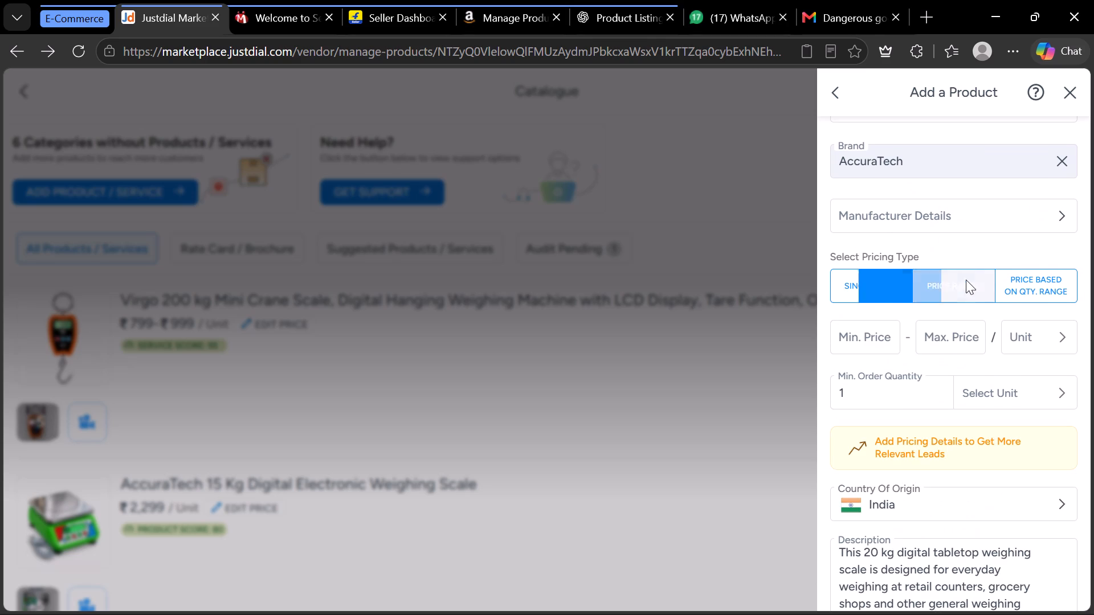
click(871, 347)
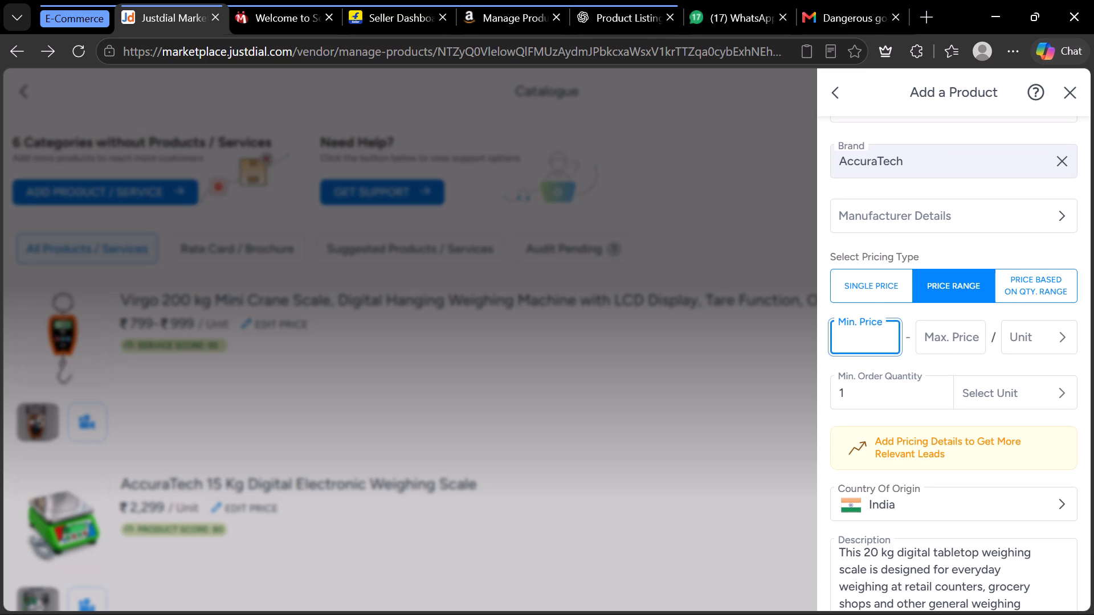
text(1799)
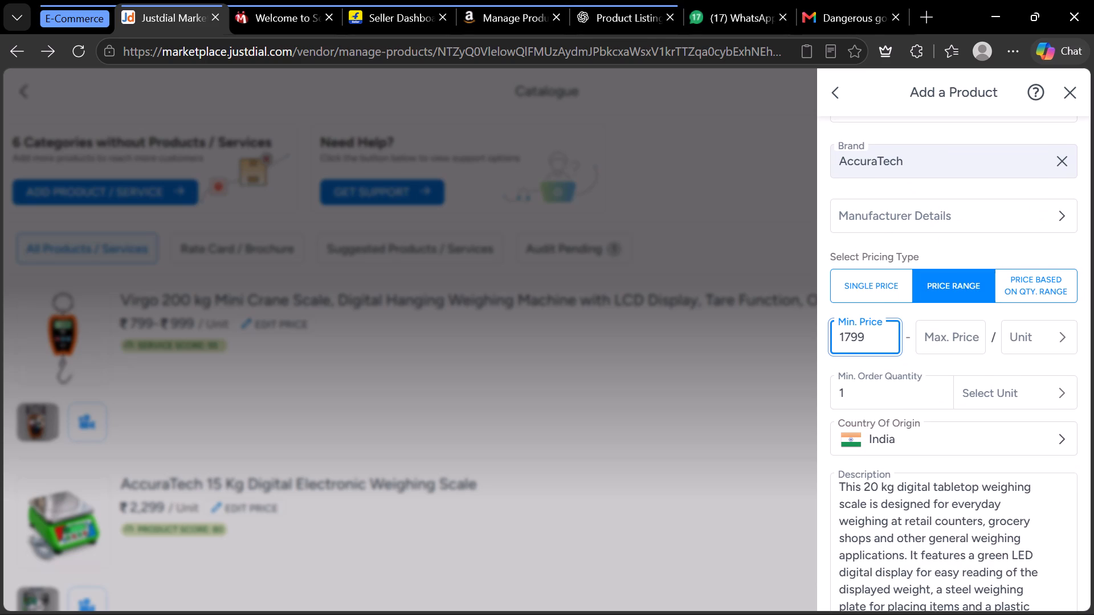
click(931, 341)
text(1999)
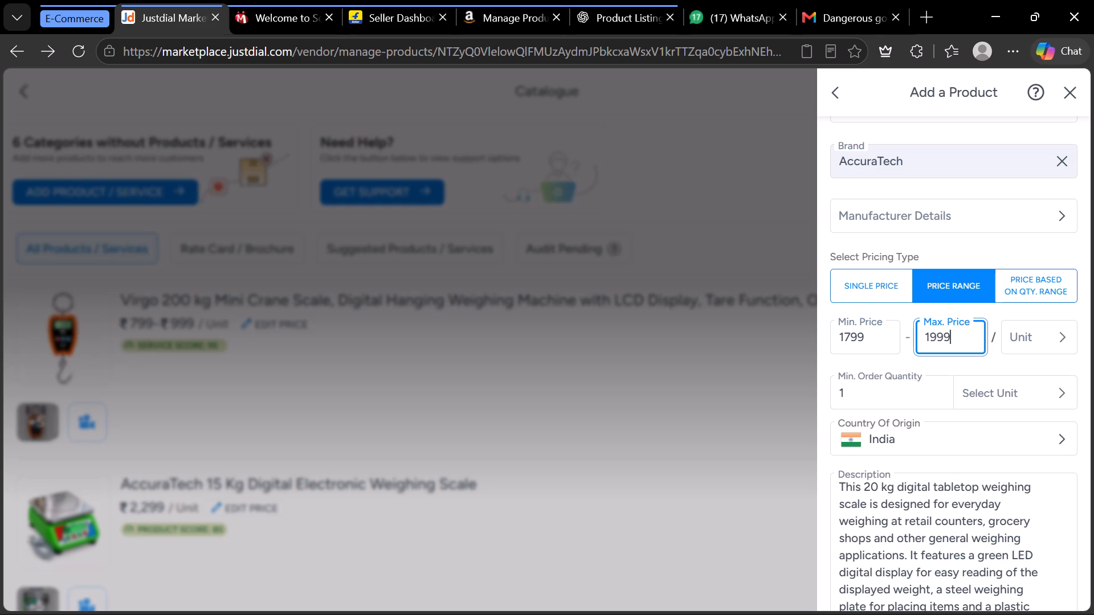
key(BackSpace)
key(BackSpace)
key(BackSpace)
key(BackSpace)
text(2199)
click(1014, 360)
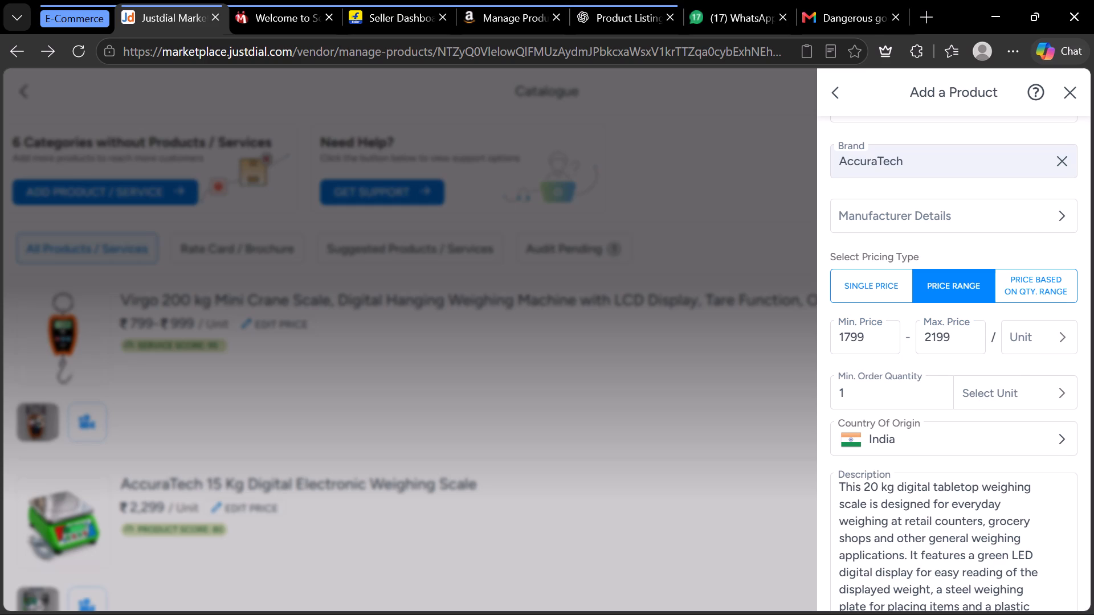
Set the minimum price to 1899.
click(849, 340)
key(BackSpace)
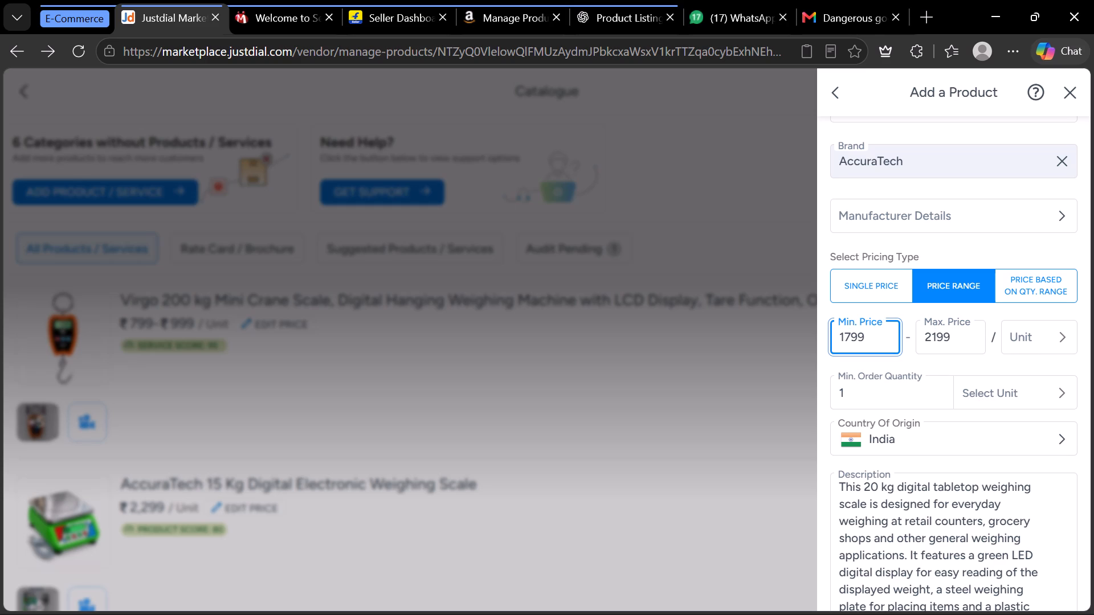
key(8)
click(863, 364)
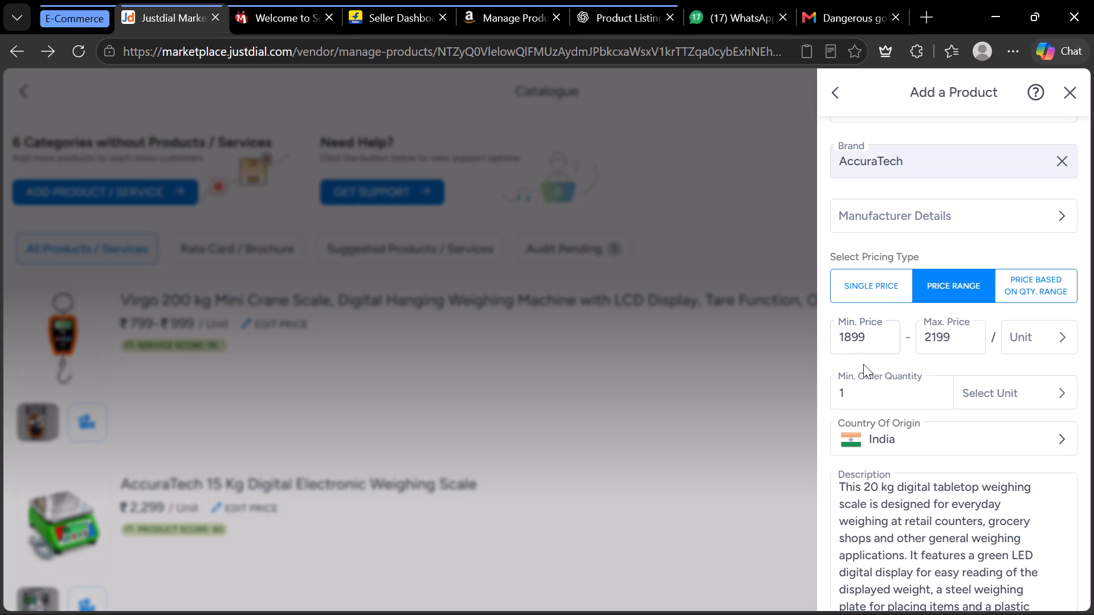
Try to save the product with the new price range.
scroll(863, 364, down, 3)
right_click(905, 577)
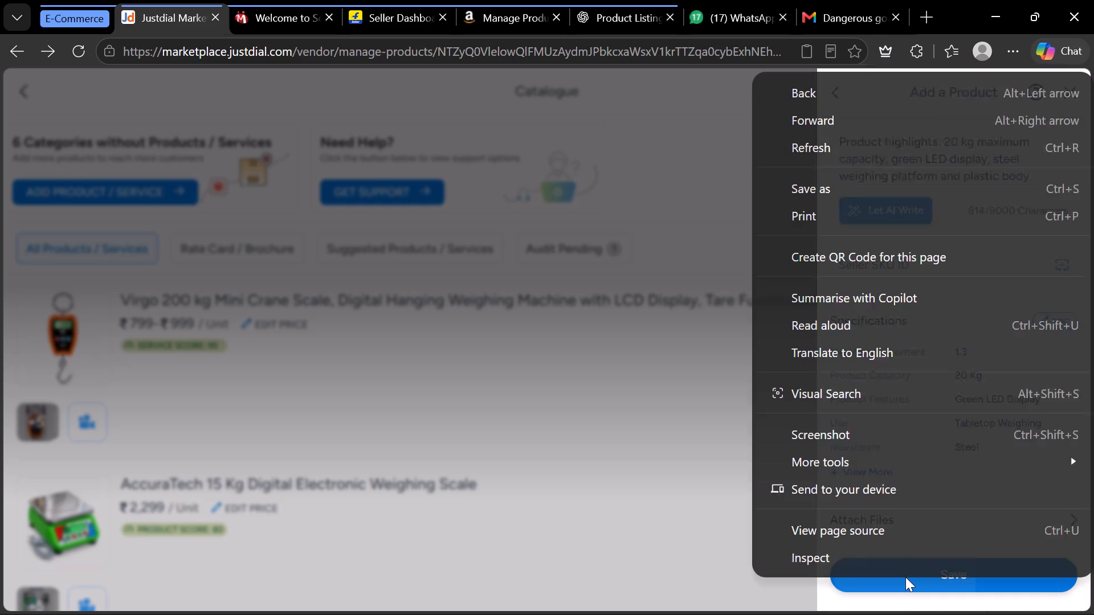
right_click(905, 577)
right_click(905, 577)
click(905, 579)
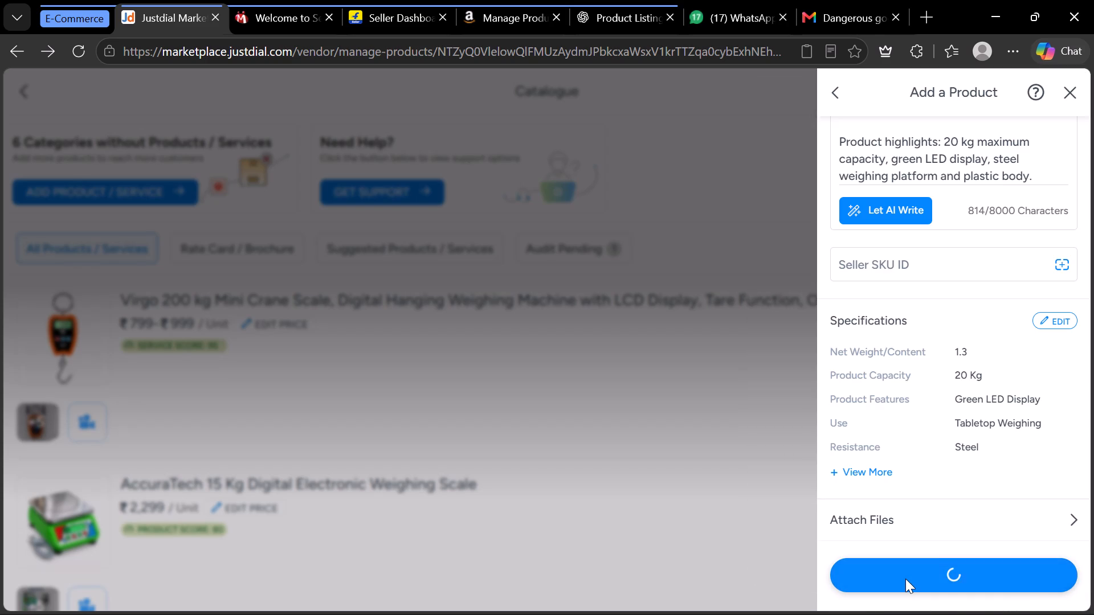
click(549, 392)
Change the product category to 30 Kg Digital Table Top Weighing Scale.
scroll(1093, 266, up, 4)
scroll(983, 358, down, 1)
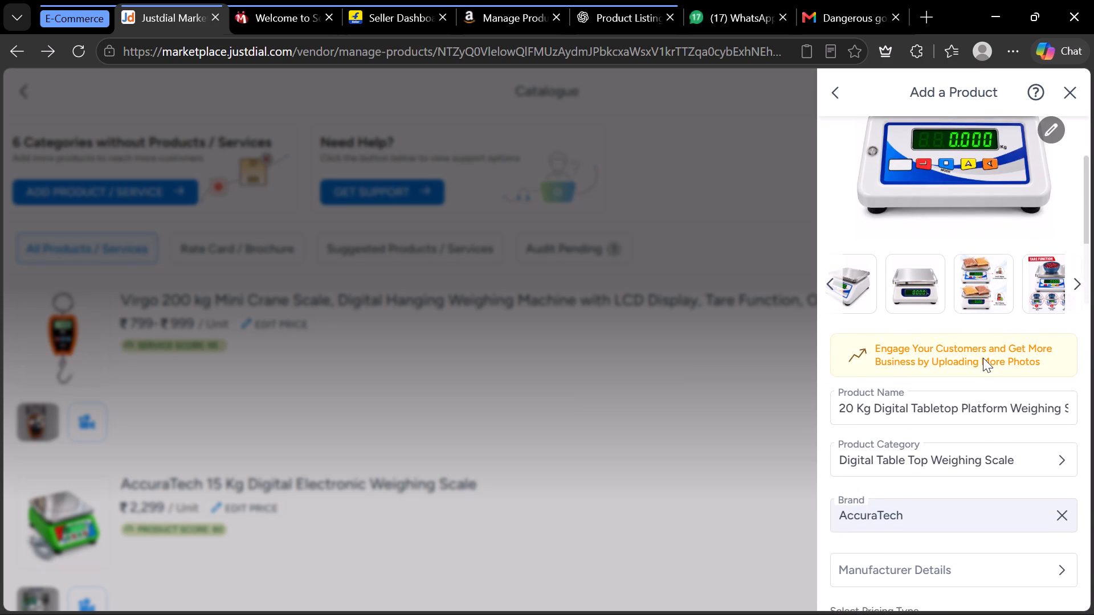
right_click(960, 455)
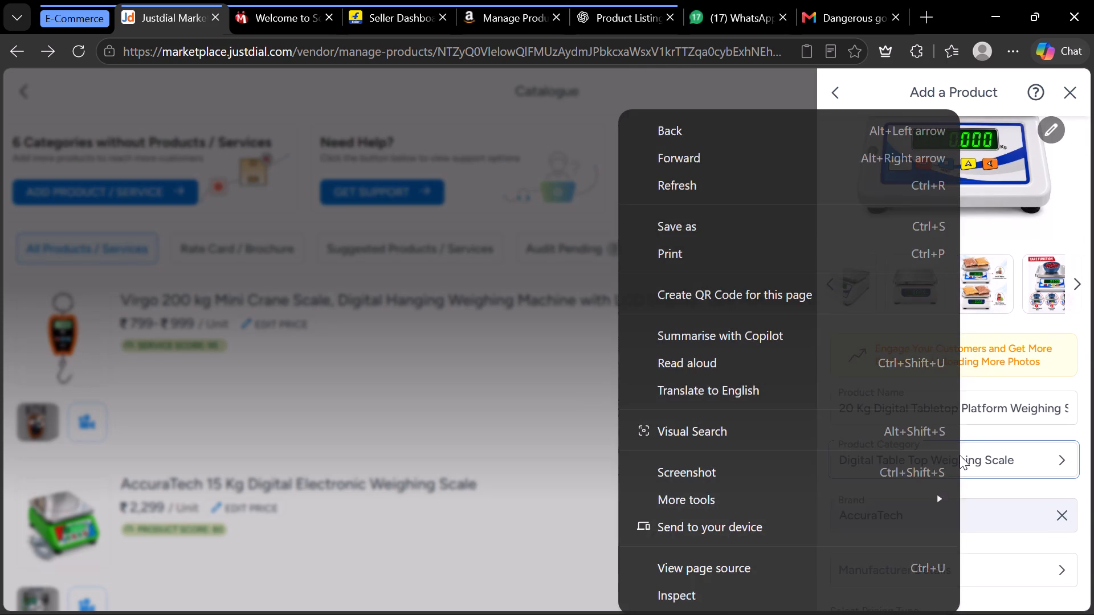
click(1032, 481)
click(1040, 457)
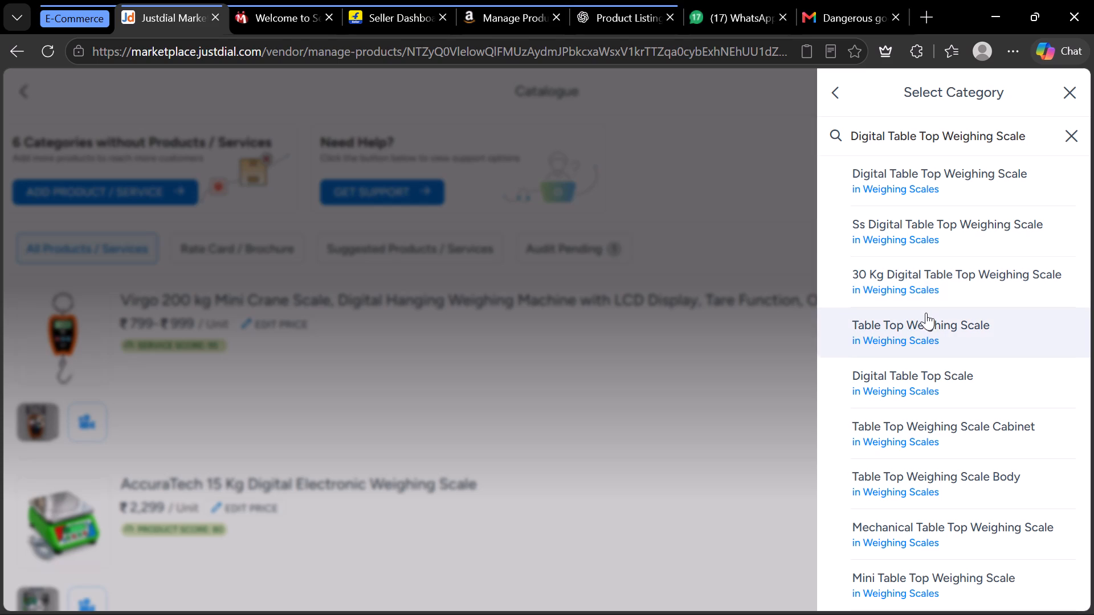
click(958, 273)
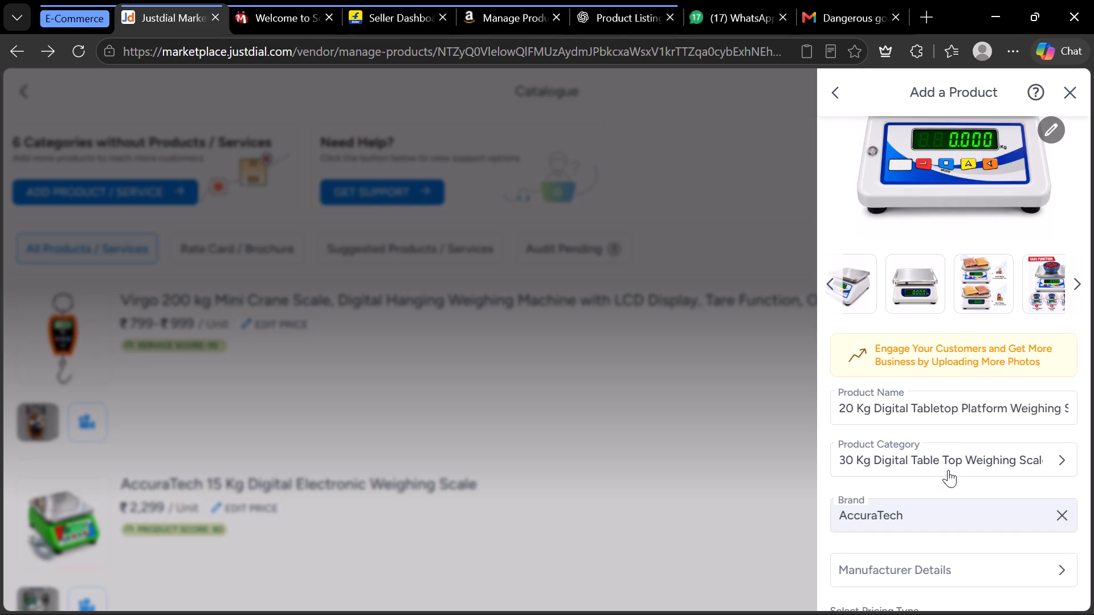
Set the product category to 20 Kg Table Top Weighing Scale and save the product.
click(913, 465)
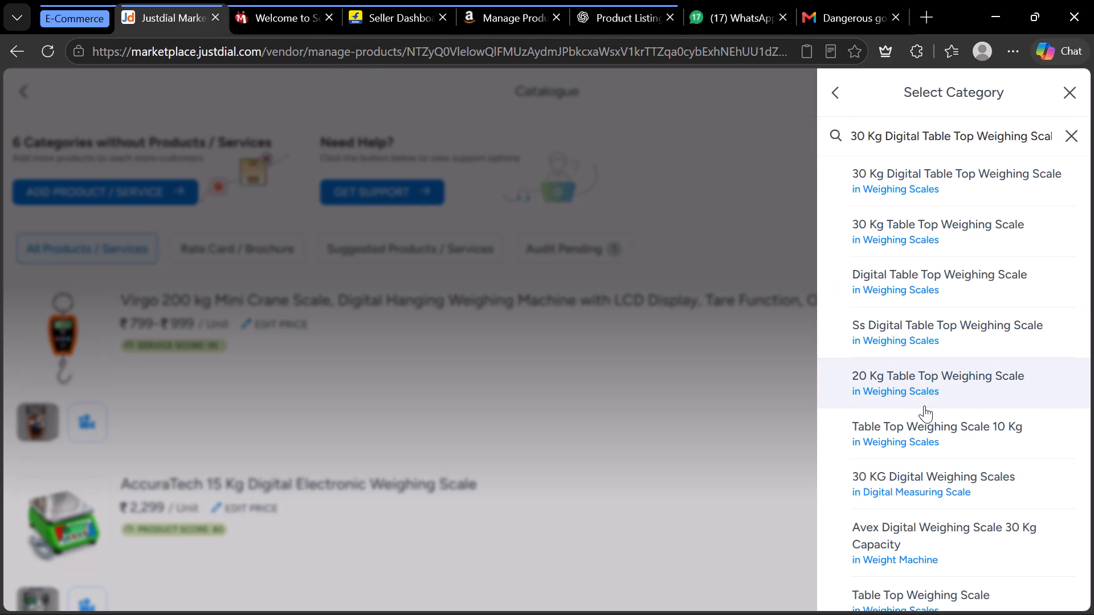
click(924, 405)
scroll(924, 405, down, 4)
click(895, 575)
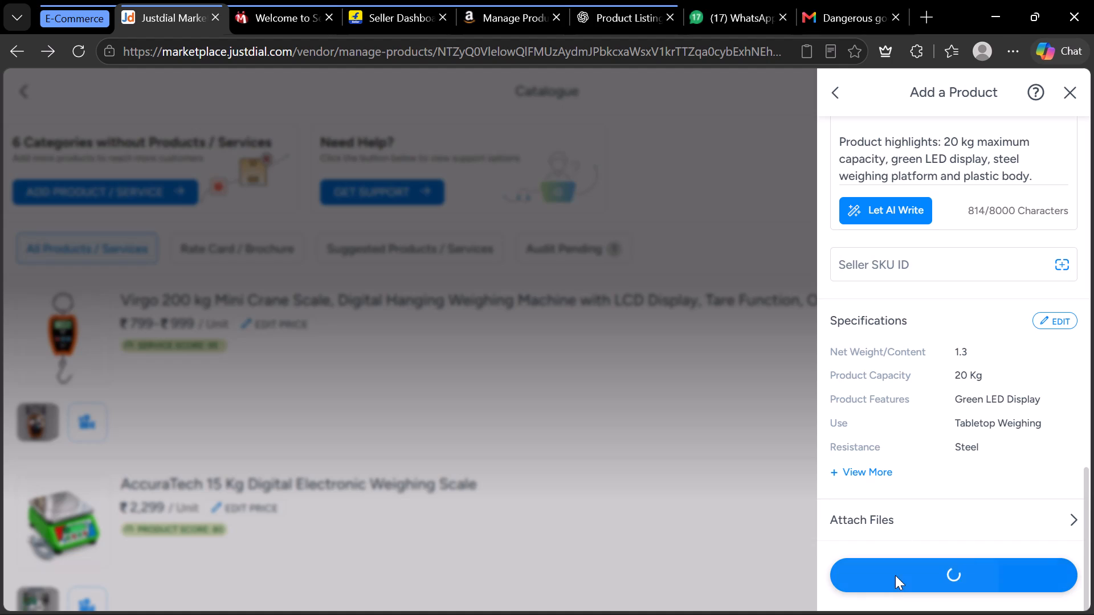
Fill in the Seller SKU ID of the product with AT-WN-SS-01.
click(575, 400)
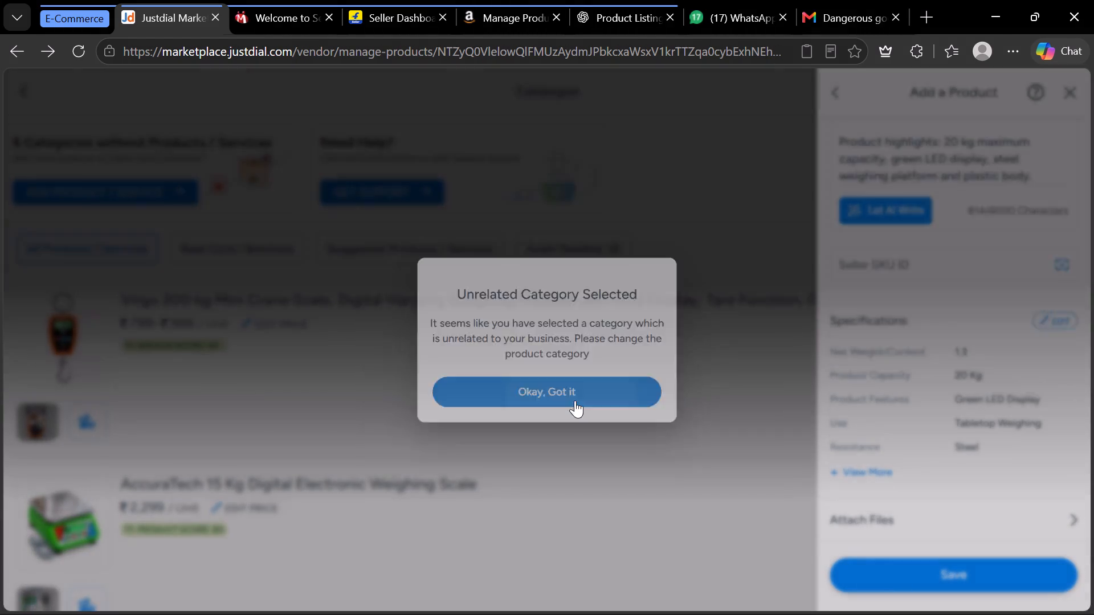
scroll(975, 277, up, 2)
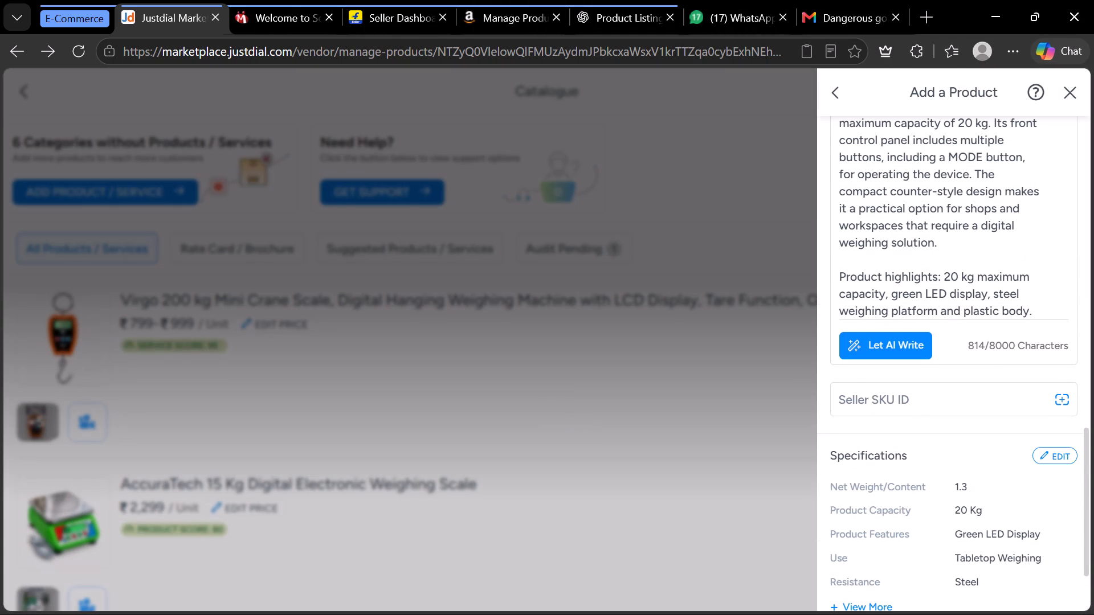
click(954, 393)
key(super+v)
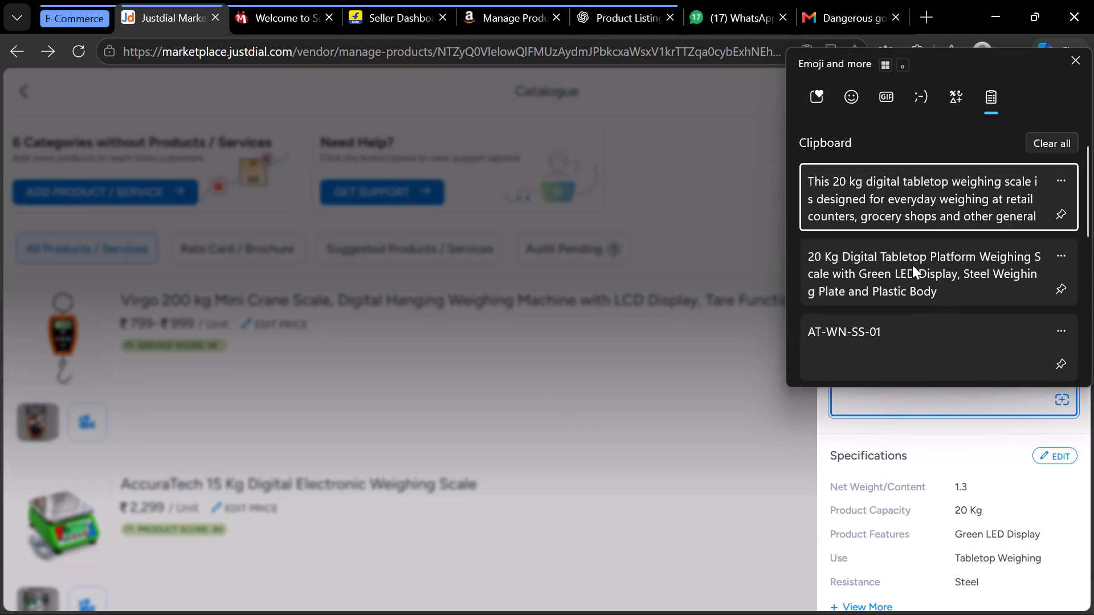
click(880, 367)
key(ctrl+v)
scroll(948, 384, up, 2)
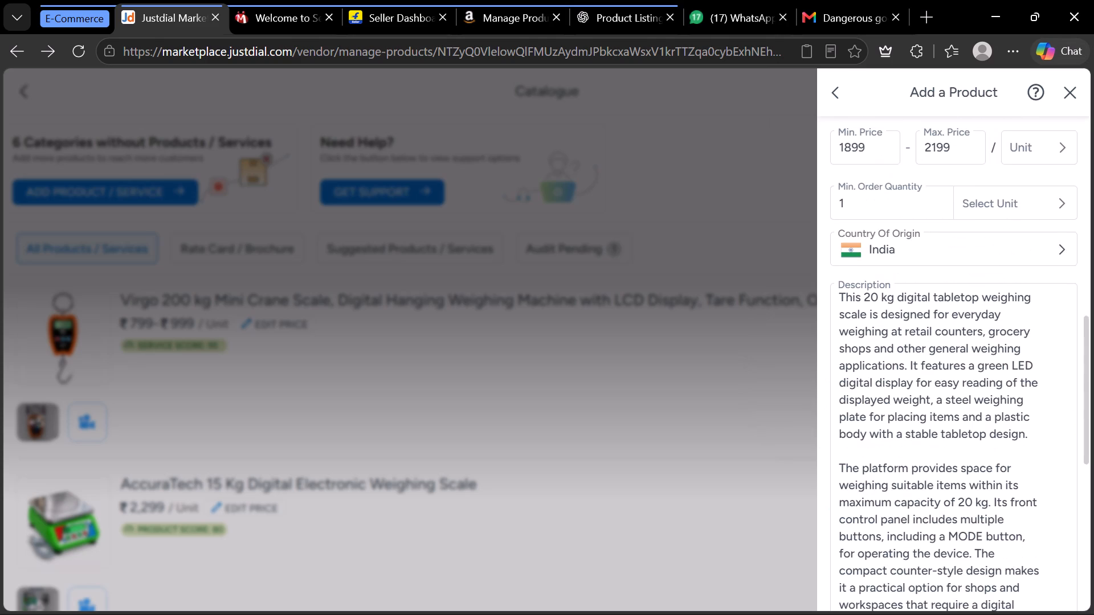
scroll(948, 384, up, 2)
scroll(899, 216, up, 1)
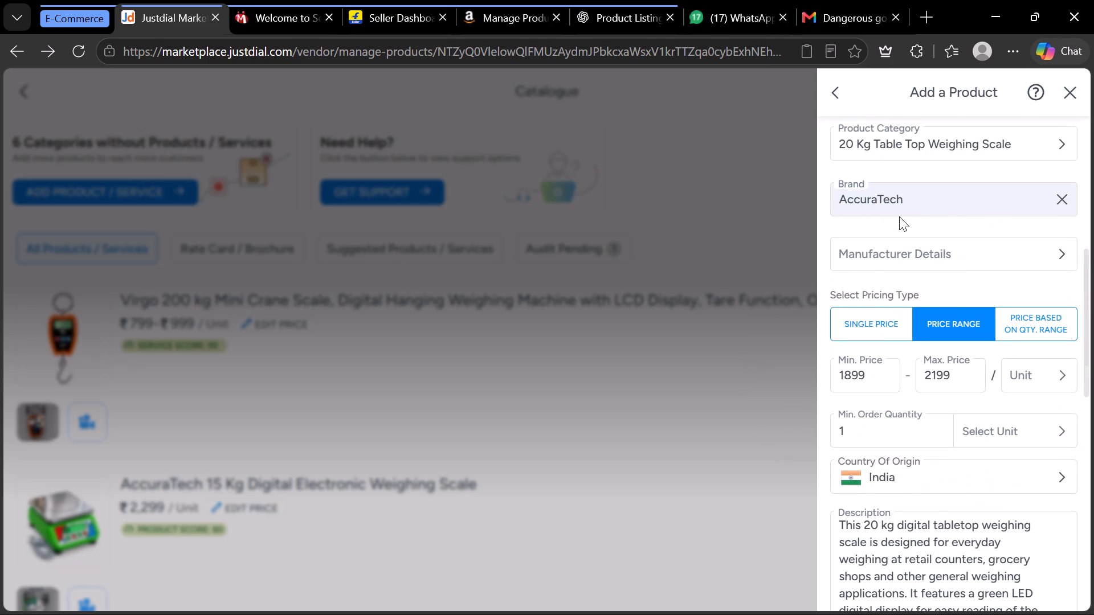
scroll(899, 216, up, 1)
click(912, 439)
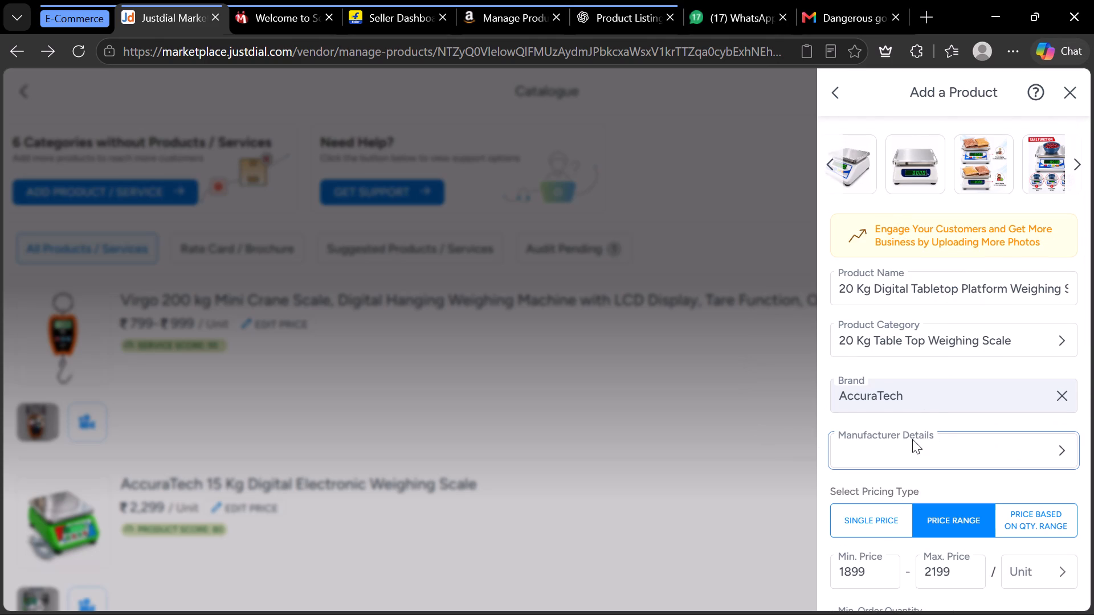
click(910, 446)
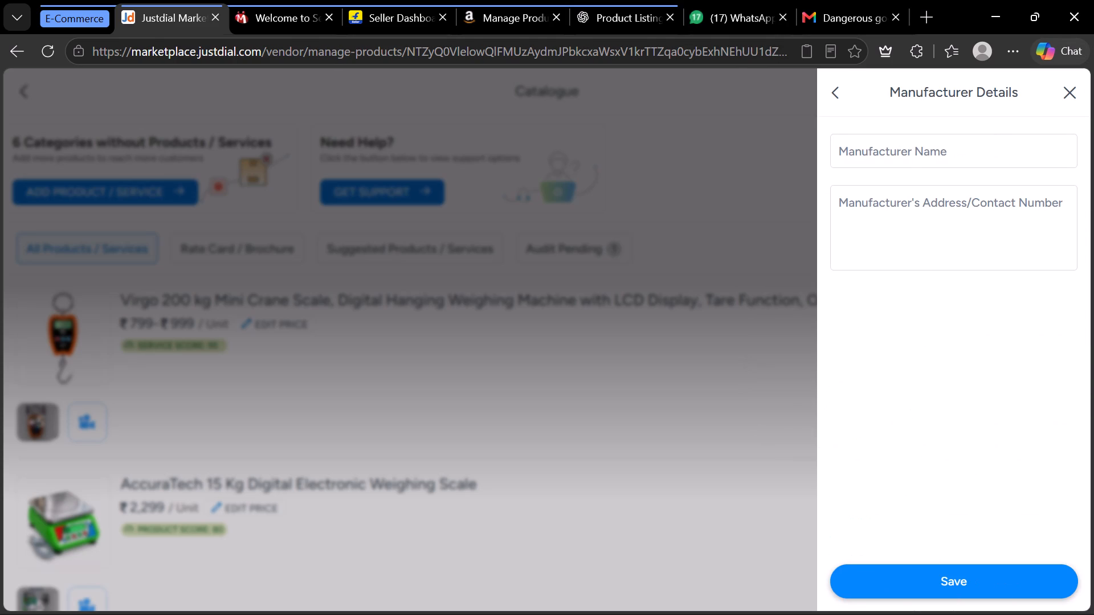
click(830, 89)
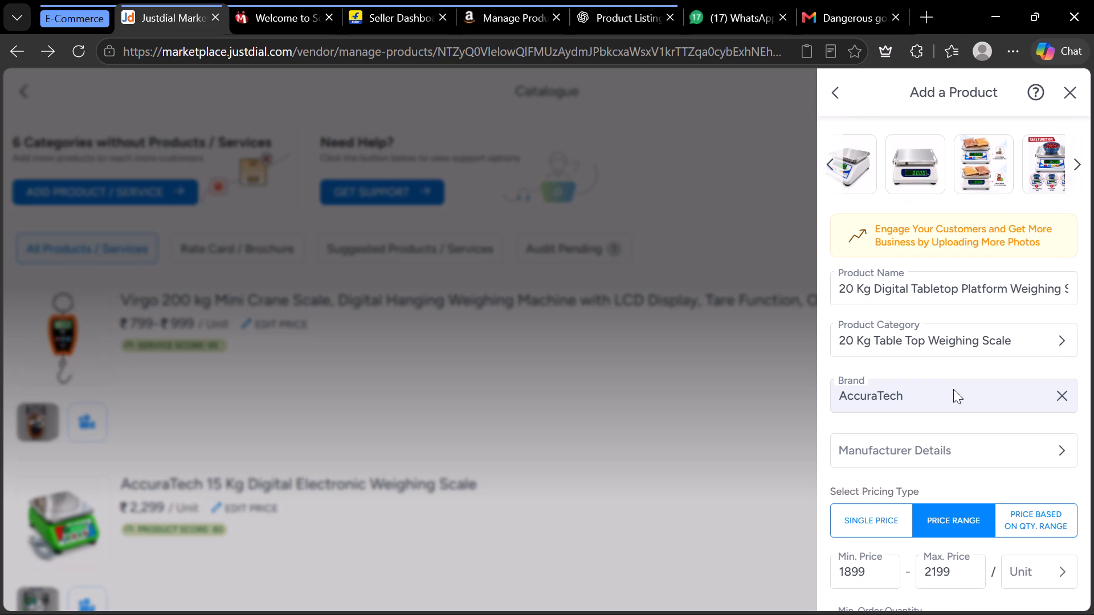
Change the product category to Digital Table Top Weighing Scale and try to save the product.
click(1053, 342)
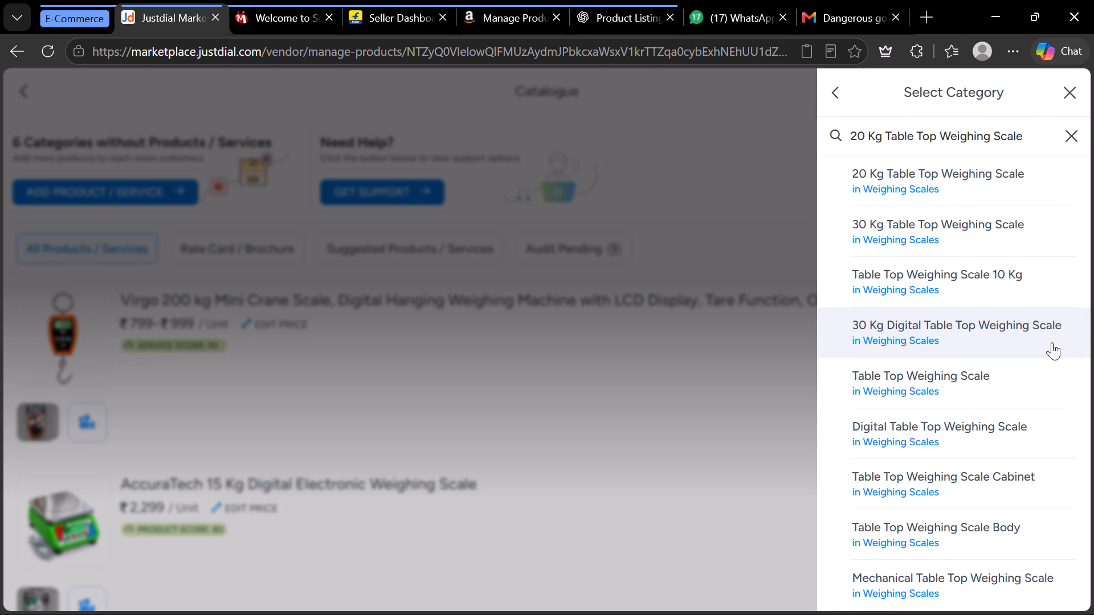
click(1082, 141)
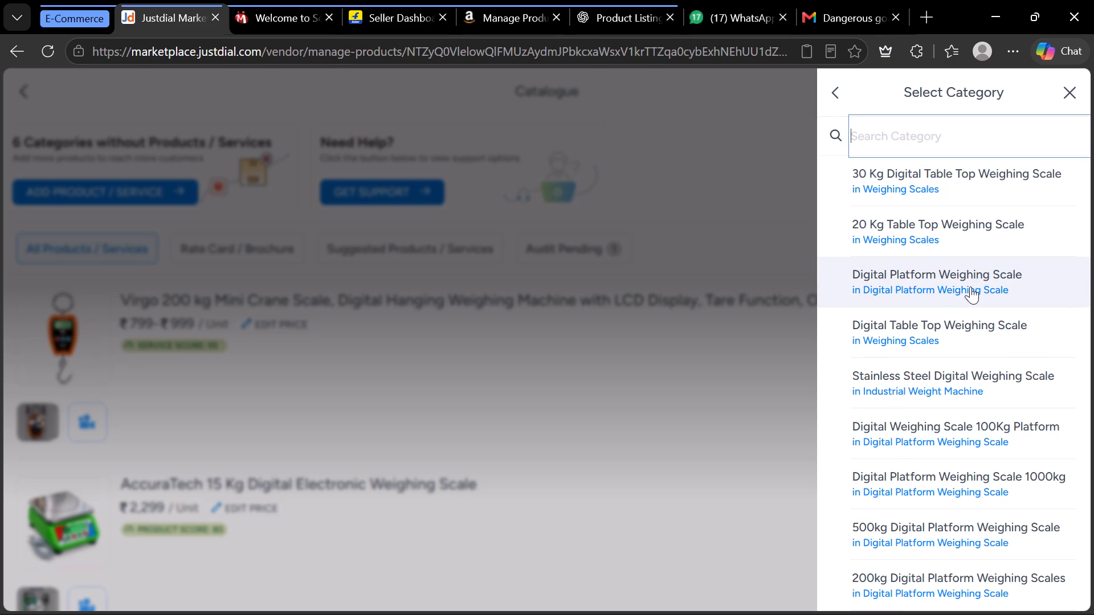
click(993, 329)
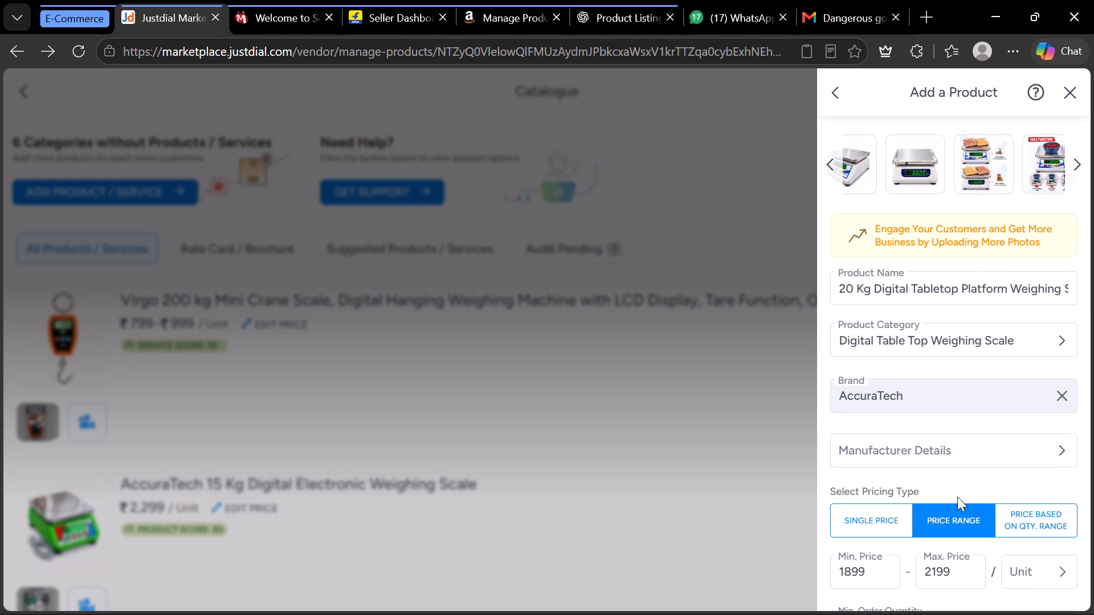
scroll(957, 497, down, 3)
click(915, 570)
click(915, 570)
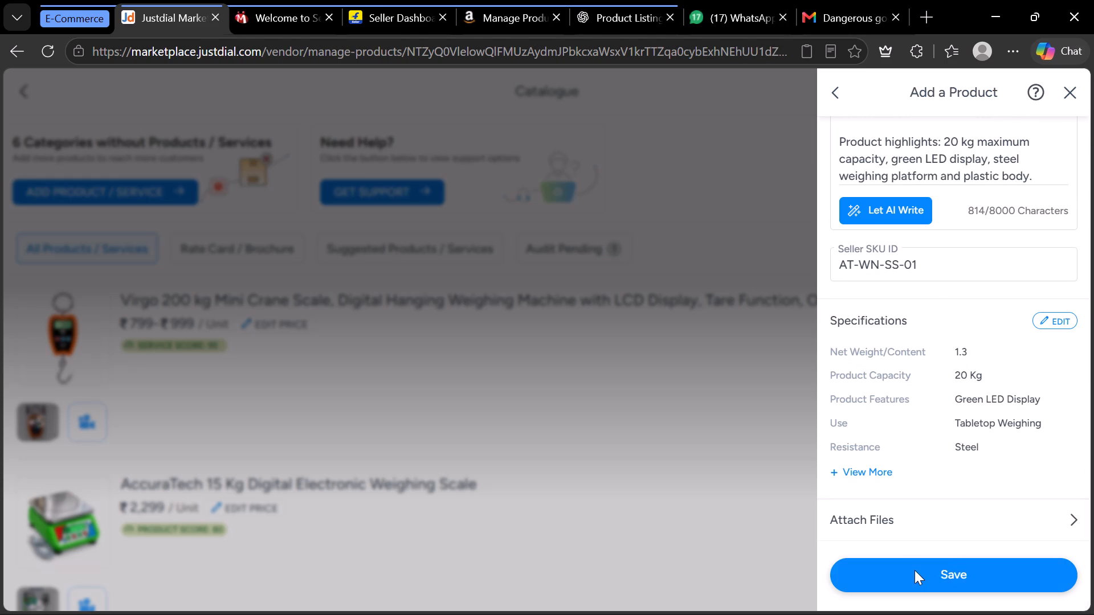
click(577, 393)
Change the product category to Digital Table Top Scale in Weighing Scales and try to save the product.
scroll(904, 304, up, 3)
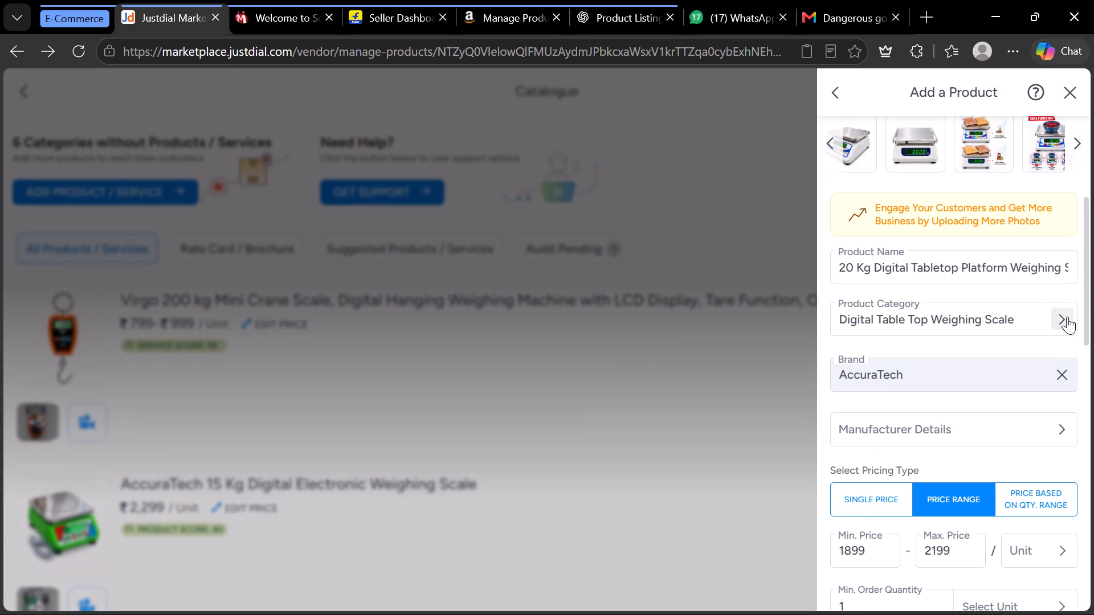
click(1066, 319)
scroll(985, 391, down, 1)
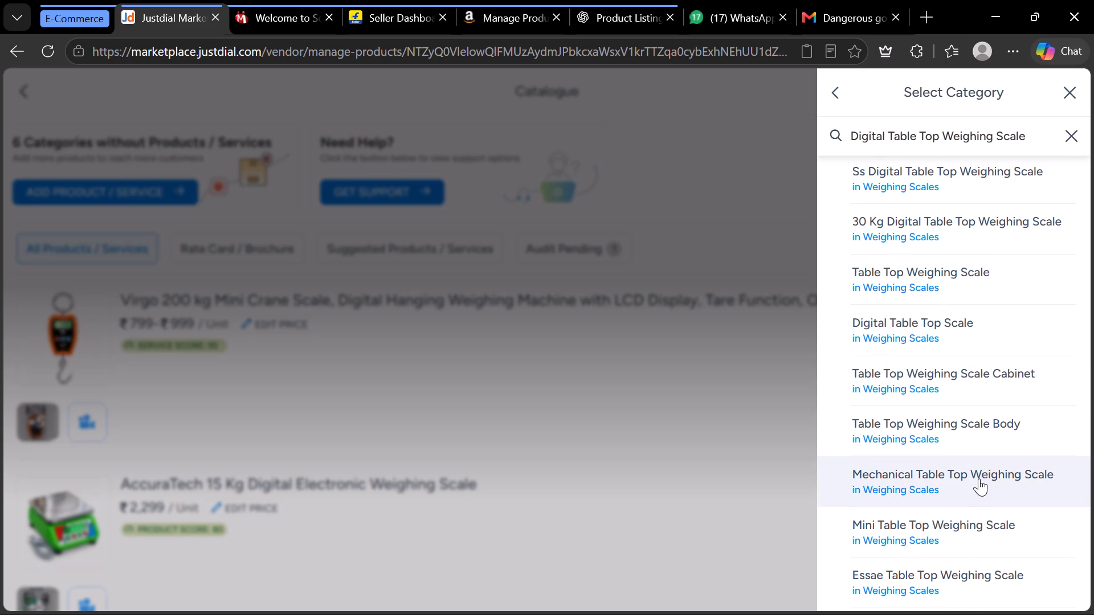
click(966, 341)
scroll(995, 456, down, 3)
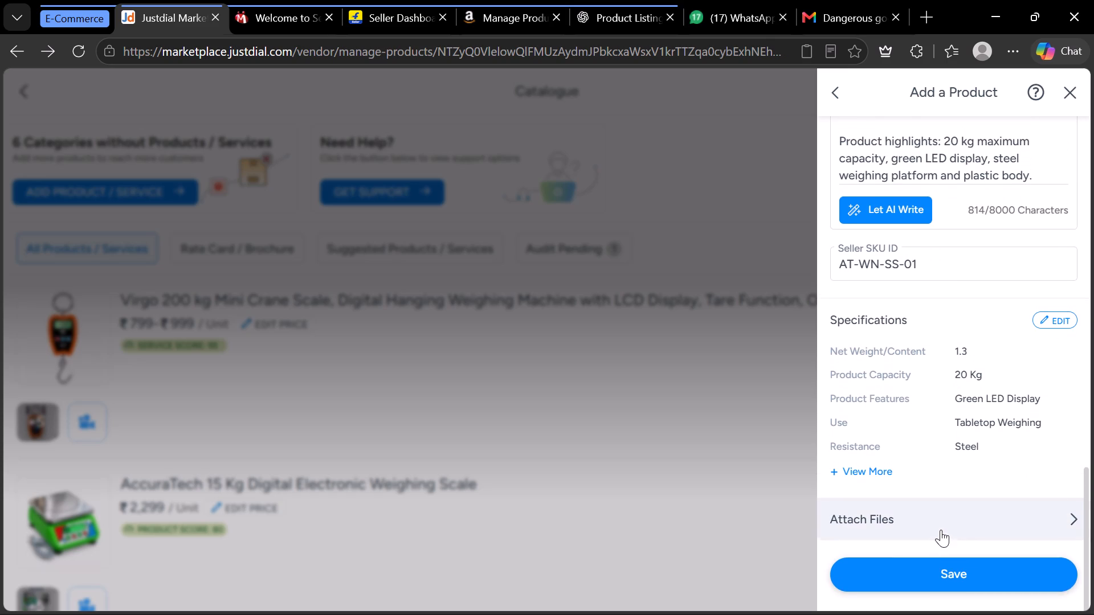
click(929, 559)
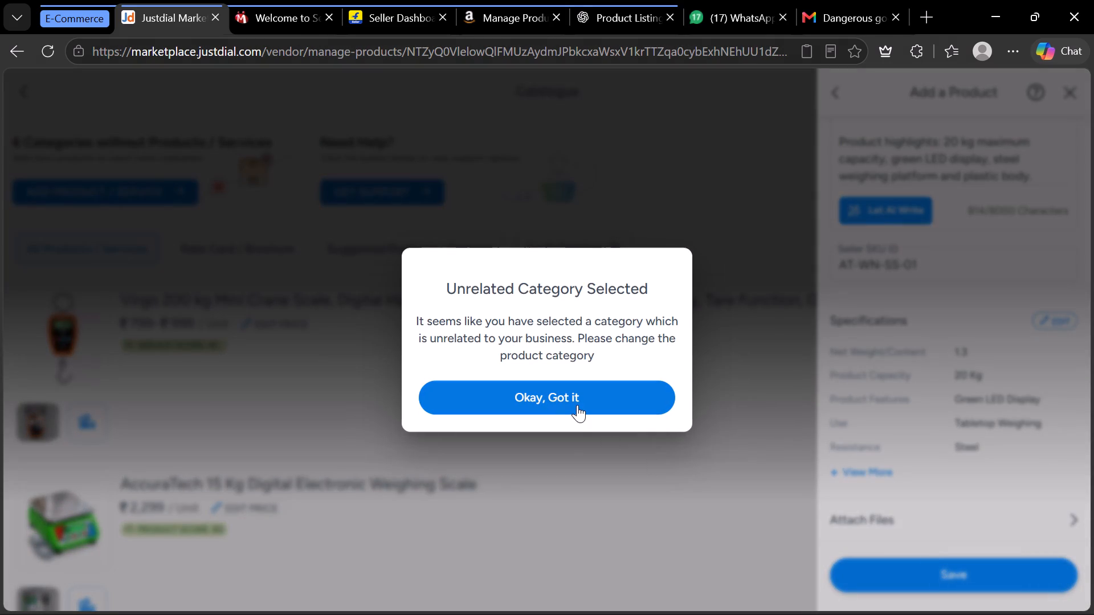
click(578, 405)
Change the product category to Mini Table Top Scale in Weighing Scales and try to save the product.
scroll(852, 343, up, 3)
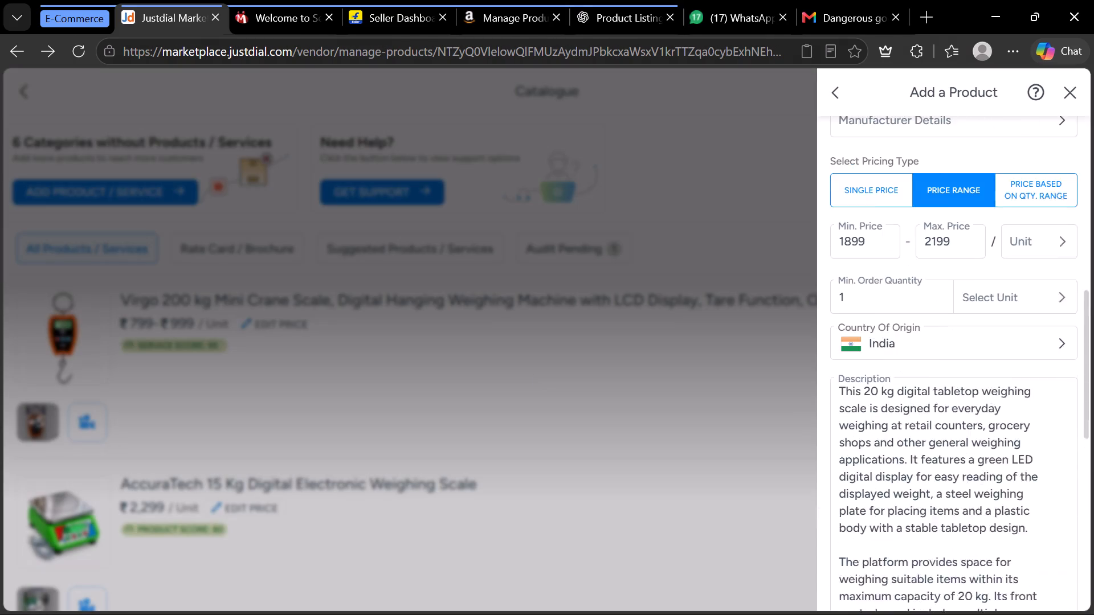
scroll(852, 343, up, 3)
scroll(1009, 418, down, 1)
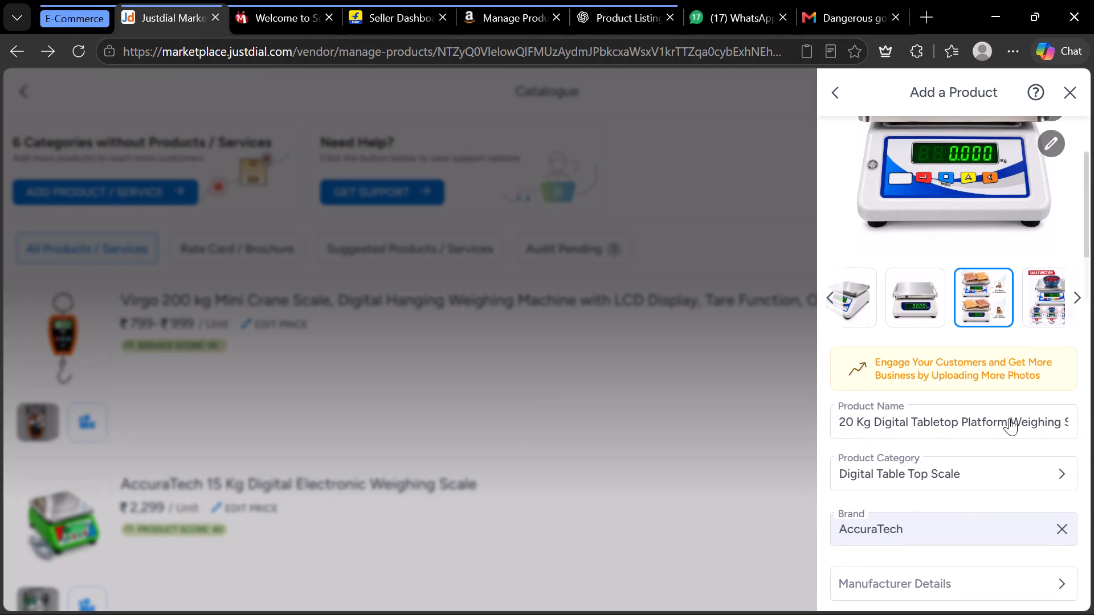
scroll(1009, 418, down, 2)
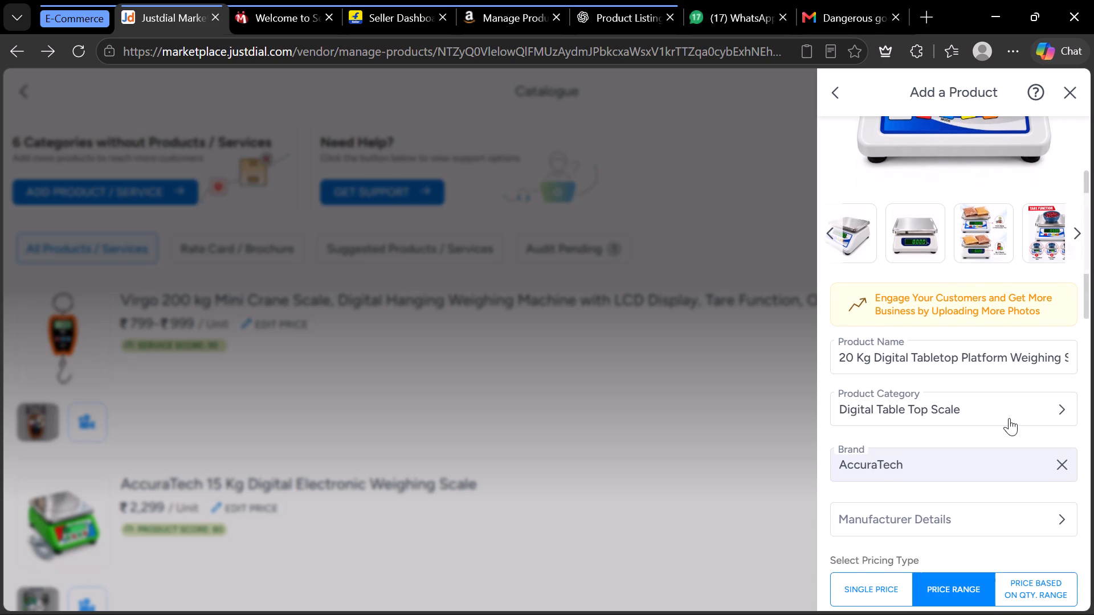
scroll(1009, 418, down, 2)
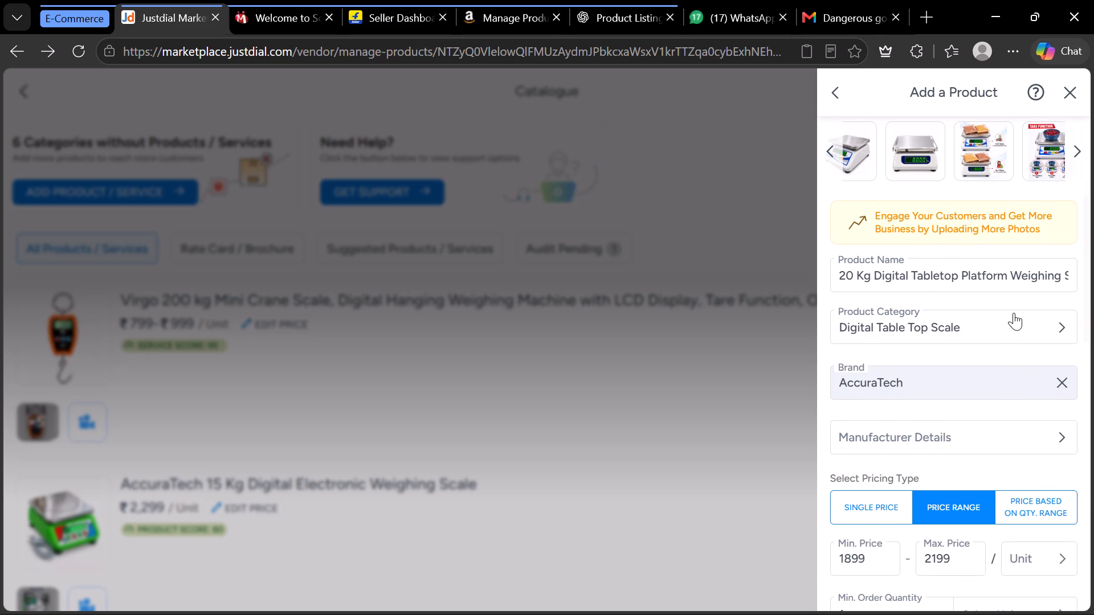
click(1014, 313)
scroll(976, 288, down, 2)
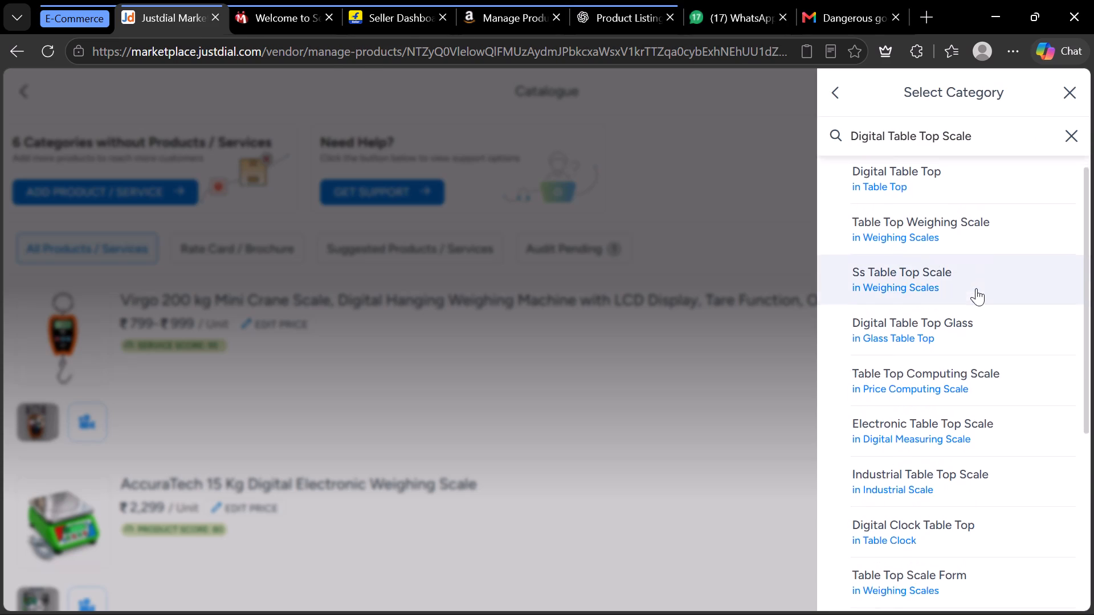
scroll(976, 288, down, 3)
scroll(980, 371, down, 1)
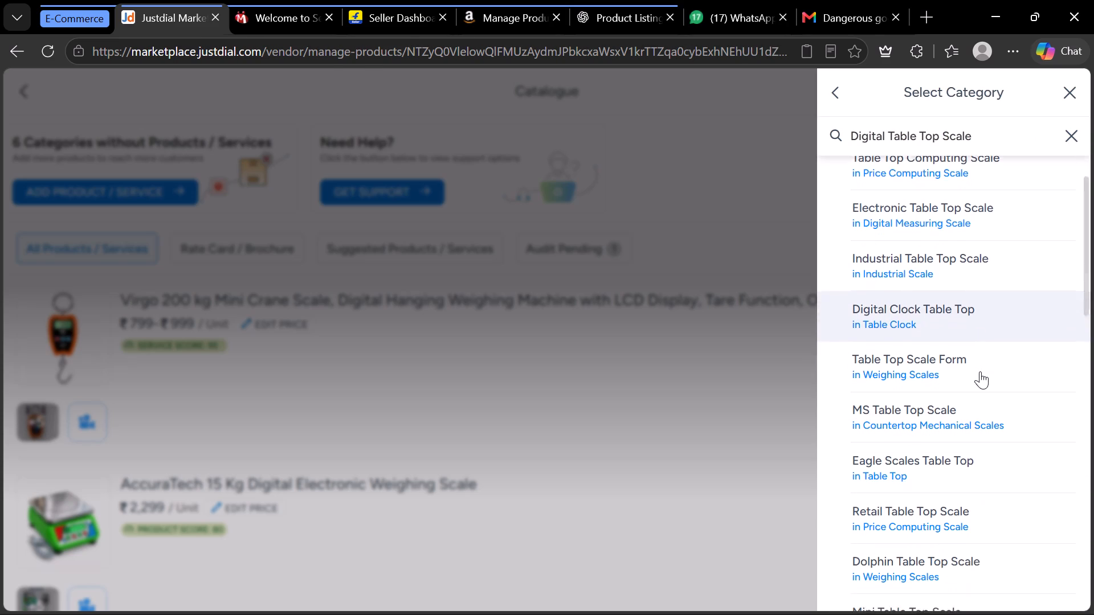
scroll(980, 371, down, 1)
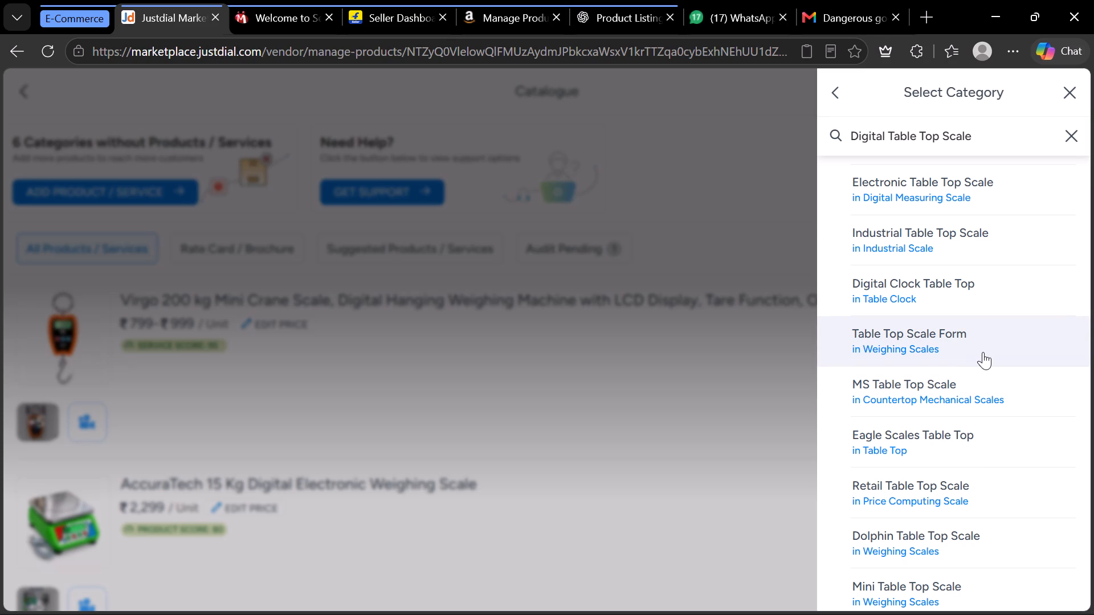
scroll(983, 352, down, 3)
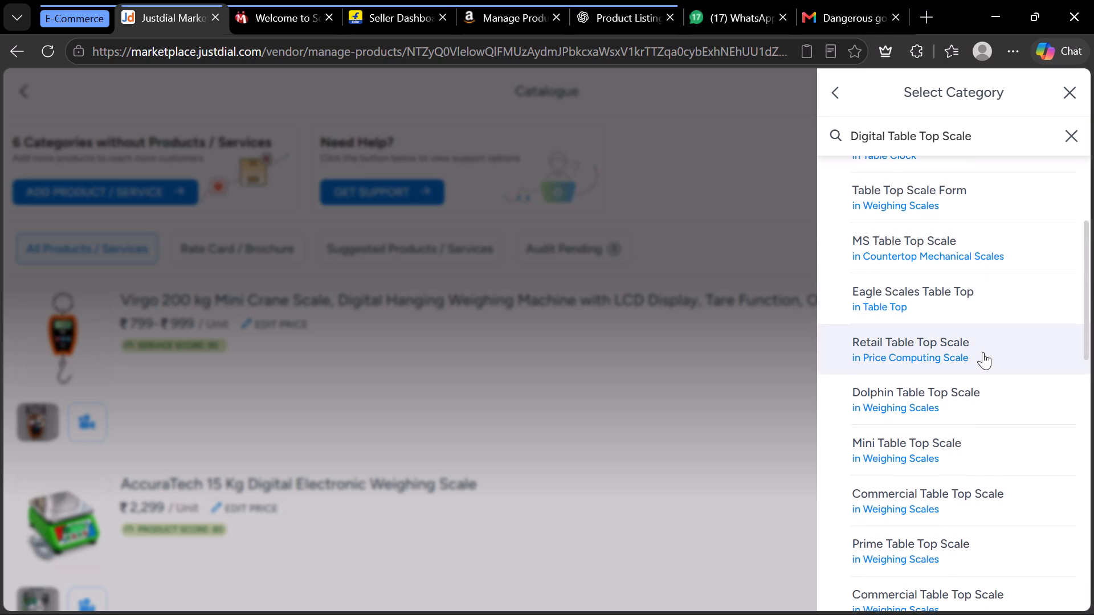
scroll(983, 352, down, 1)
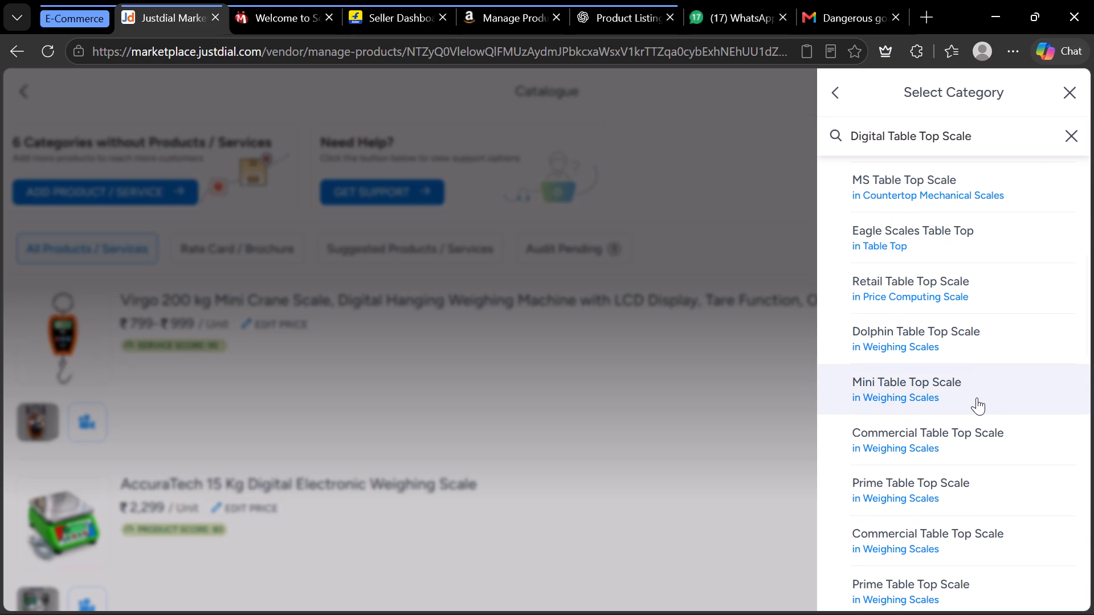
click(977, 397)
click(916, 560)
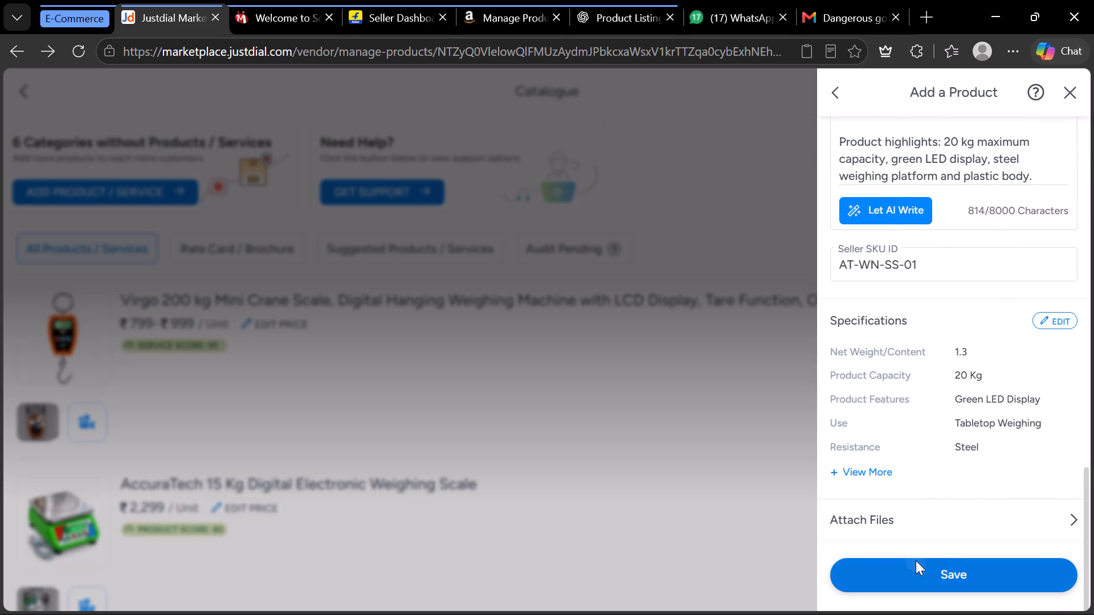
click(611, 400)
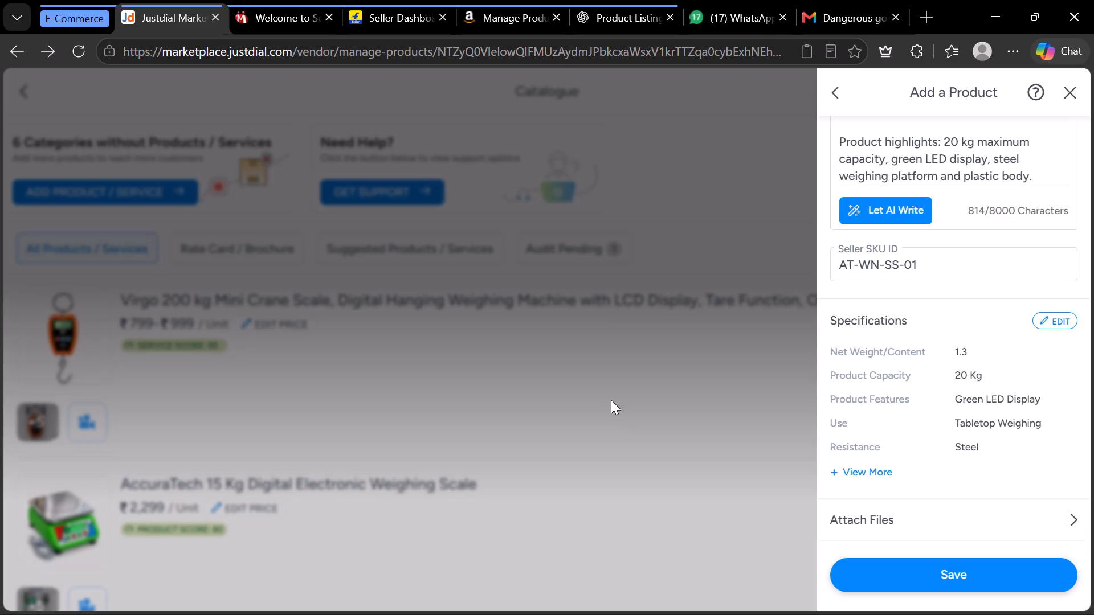
Close the product form without saving and return to the Justdial catalogue.
scroll(999, 334, up, 2)
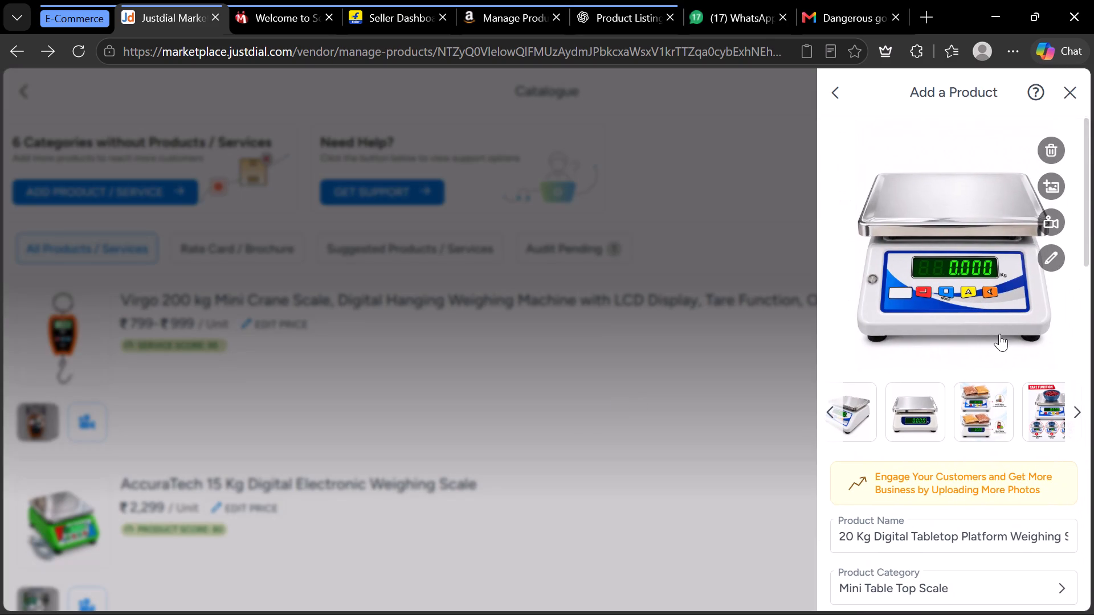
scroll(999, 334, down, 3)
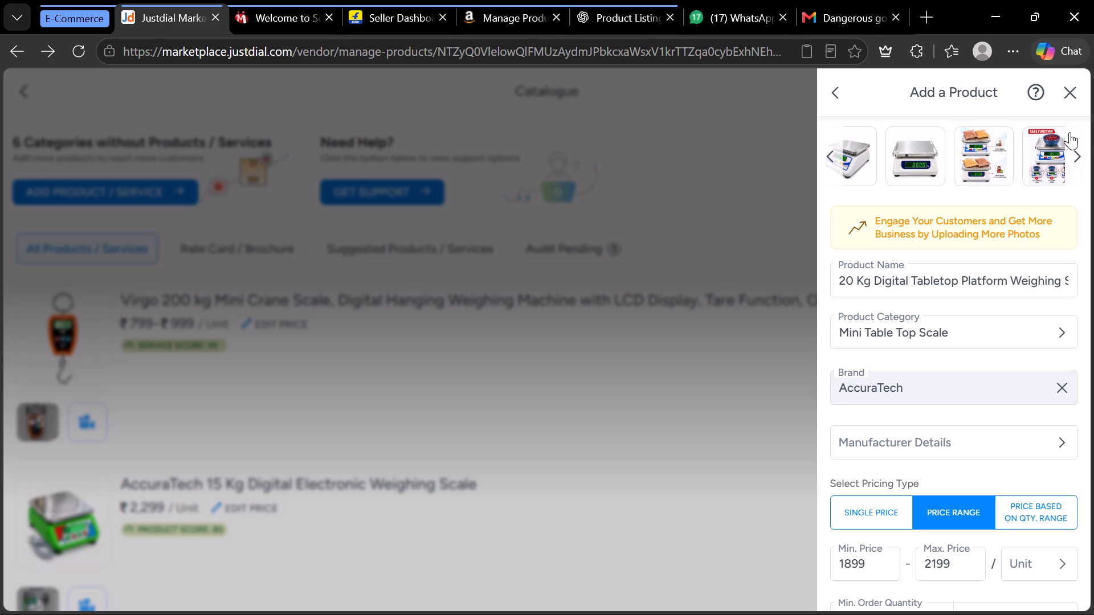
click(1067, 110)
click(1072, 96)
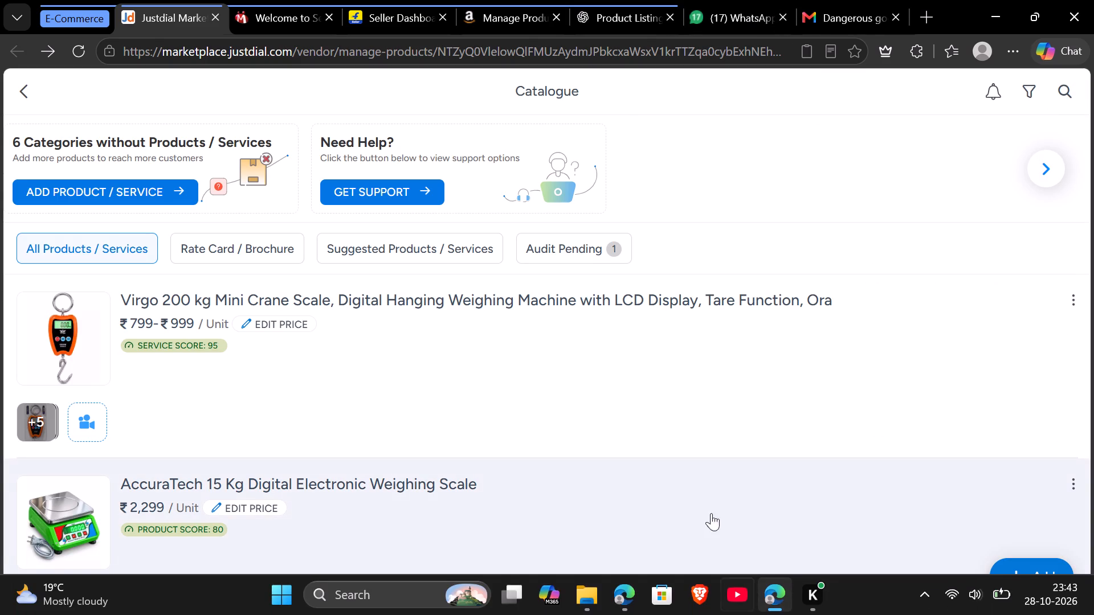
click(598, 31)
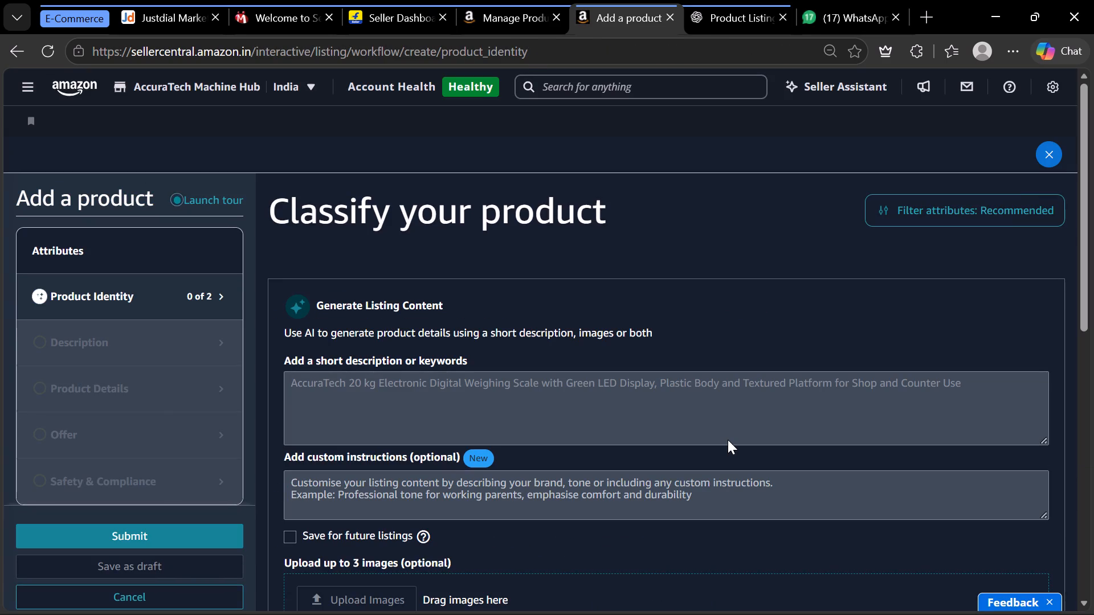
right_click(728, 440)
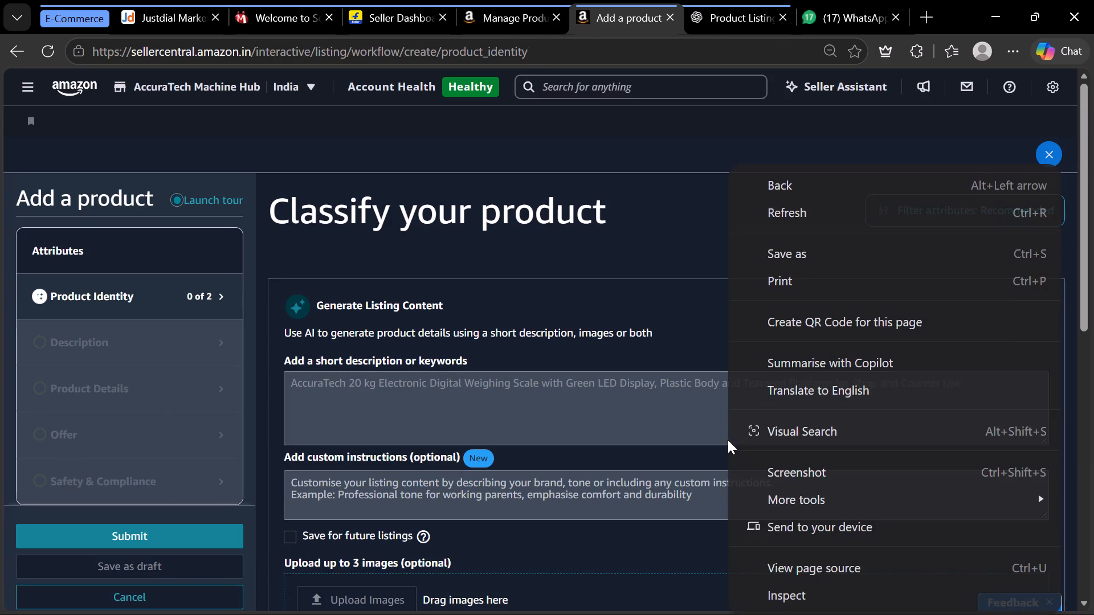
click(689, 321)
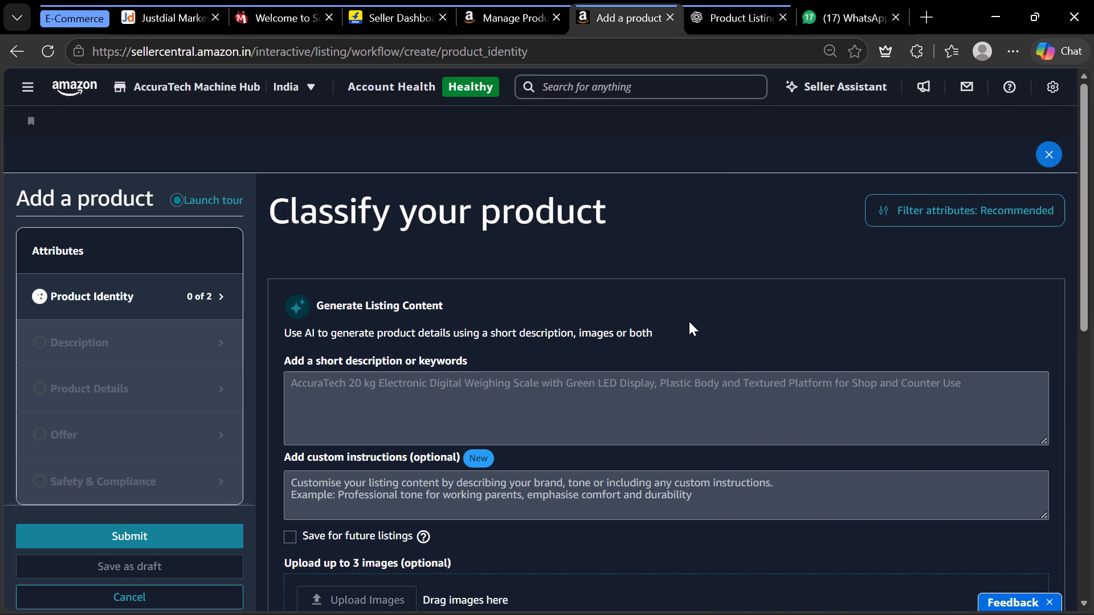
Confirm Weigh Scale as the product type for the generated listing.
scroll(689, 321, down, 1)
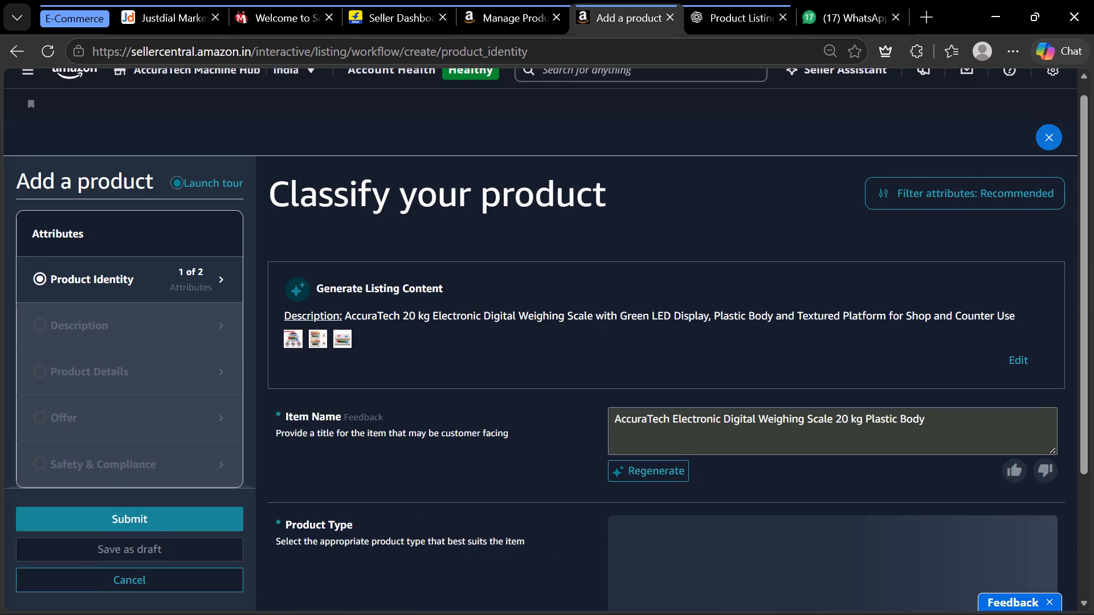
scroll(695, 312, down, 1)
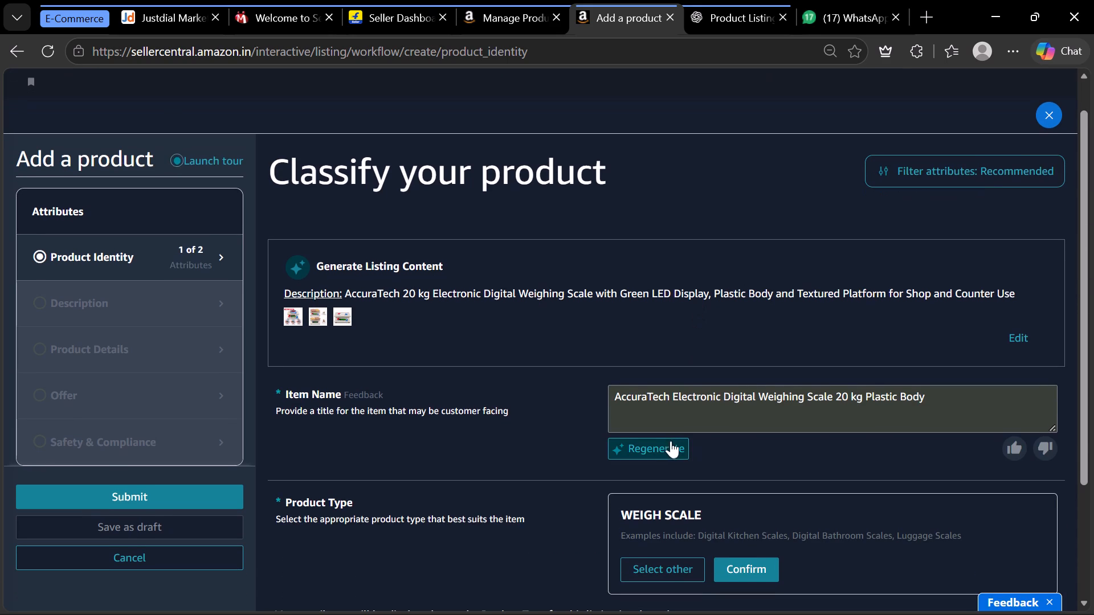
scroll(674, 458, down, 1)
scroll(665, 372, down, 1)
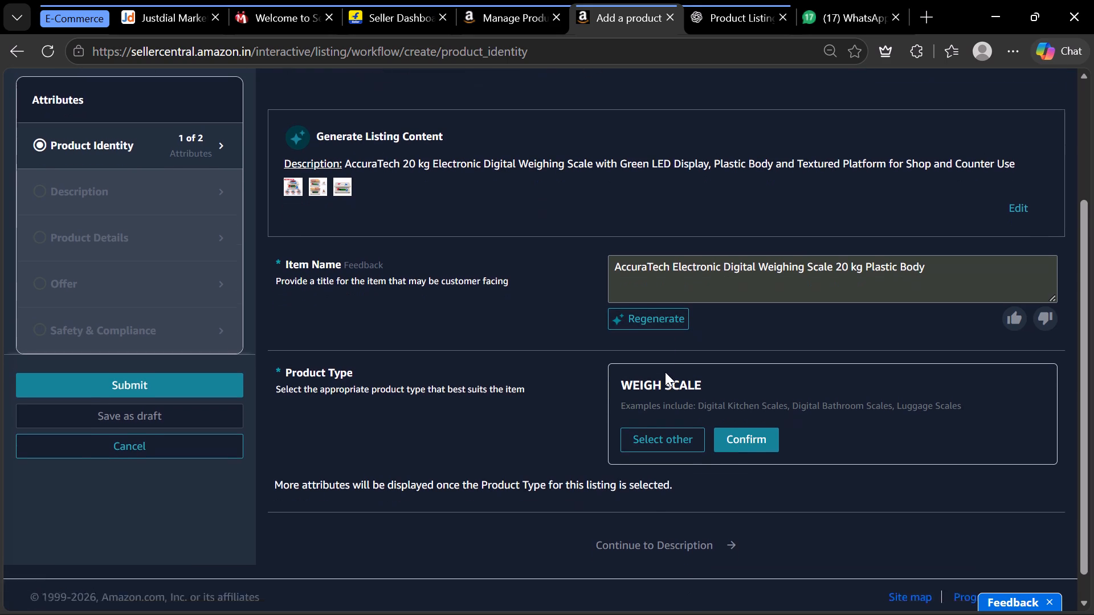
scroll(665, 372, down, 1)
click(732, 415)
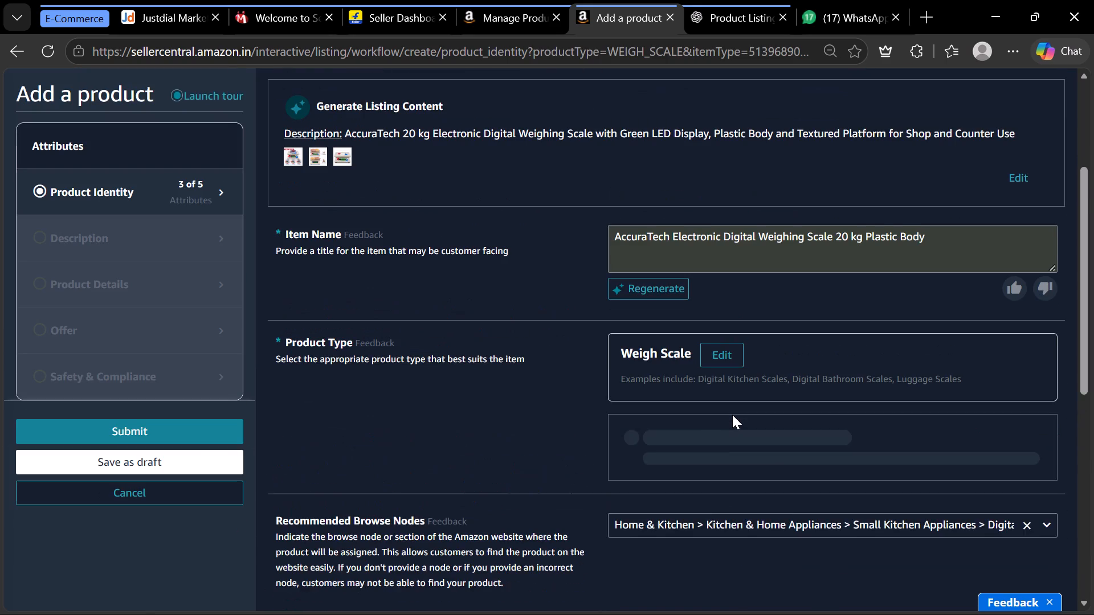
Mark the product as having no Product ID and no brand name, and continue to the Description section.
scroll(741, 437, down, 1)
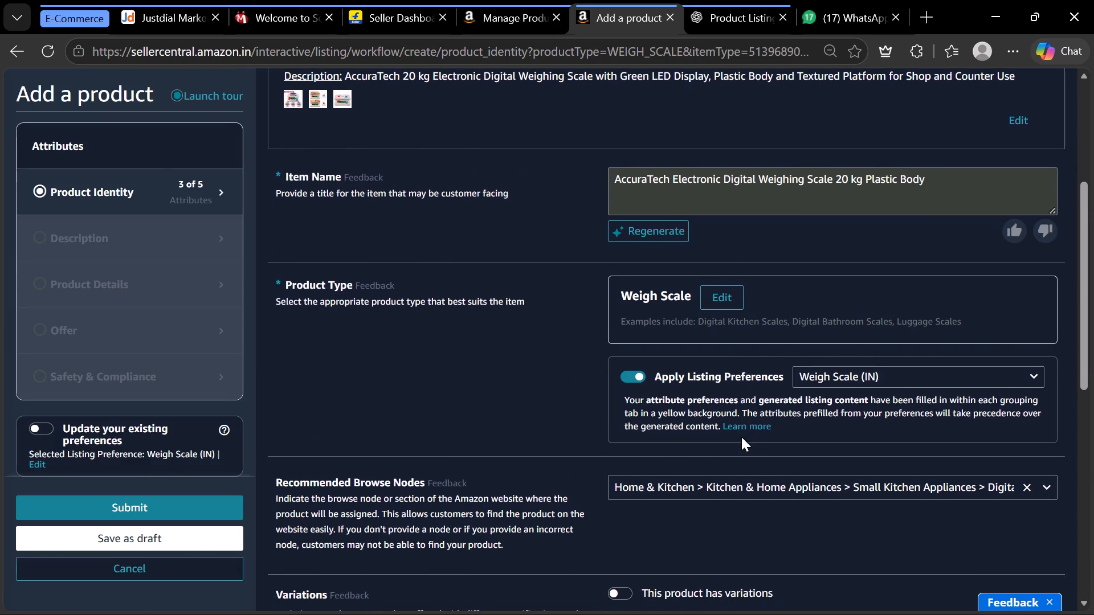
scroll(741, 437, down, 1)
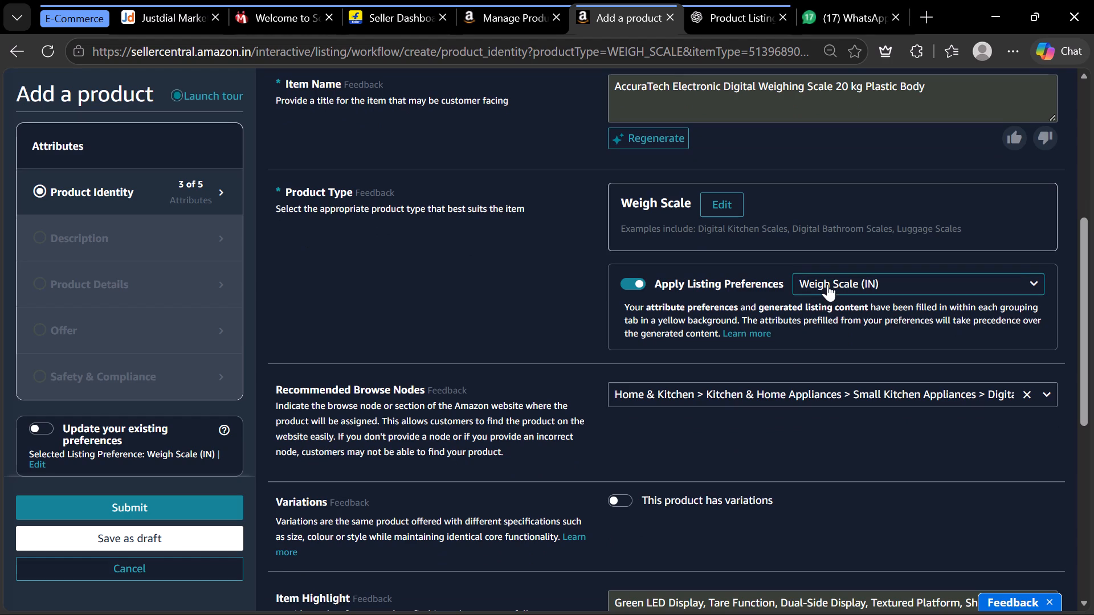
click(828, 282)
right_click(824, 415)
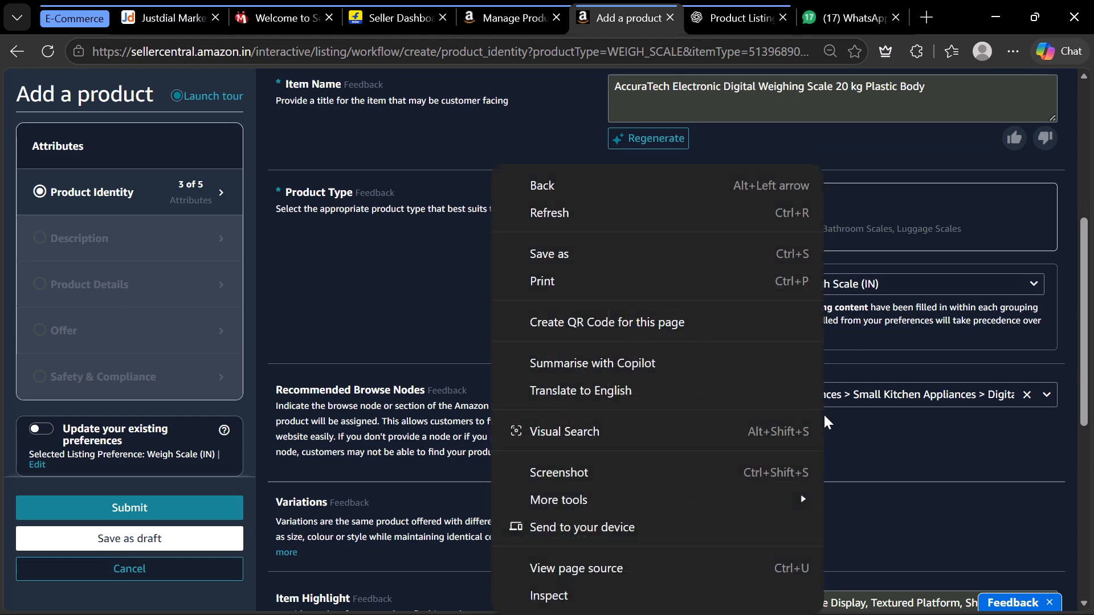
scroll(824, 415, down, 2)
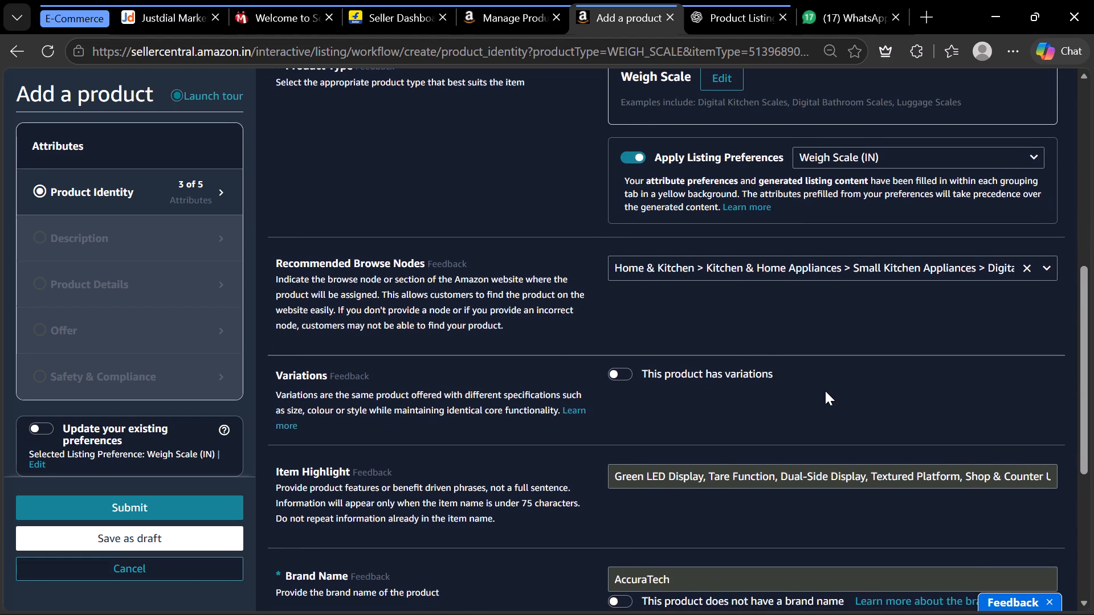
scroll(825, 391, down, 3)
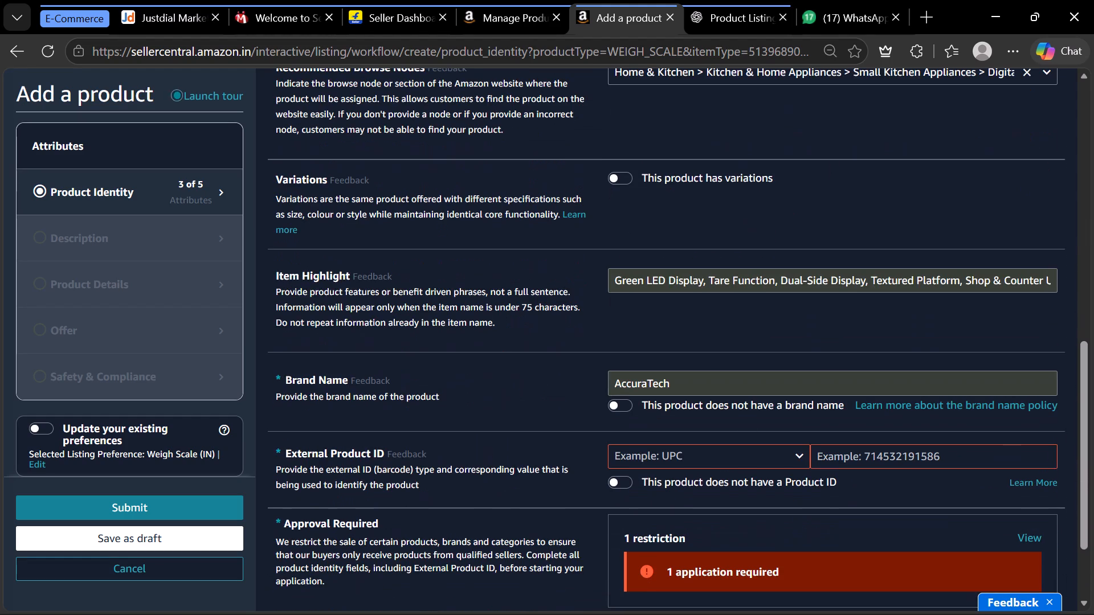
click(623, 481)
scroll(696, 504, down, 1)
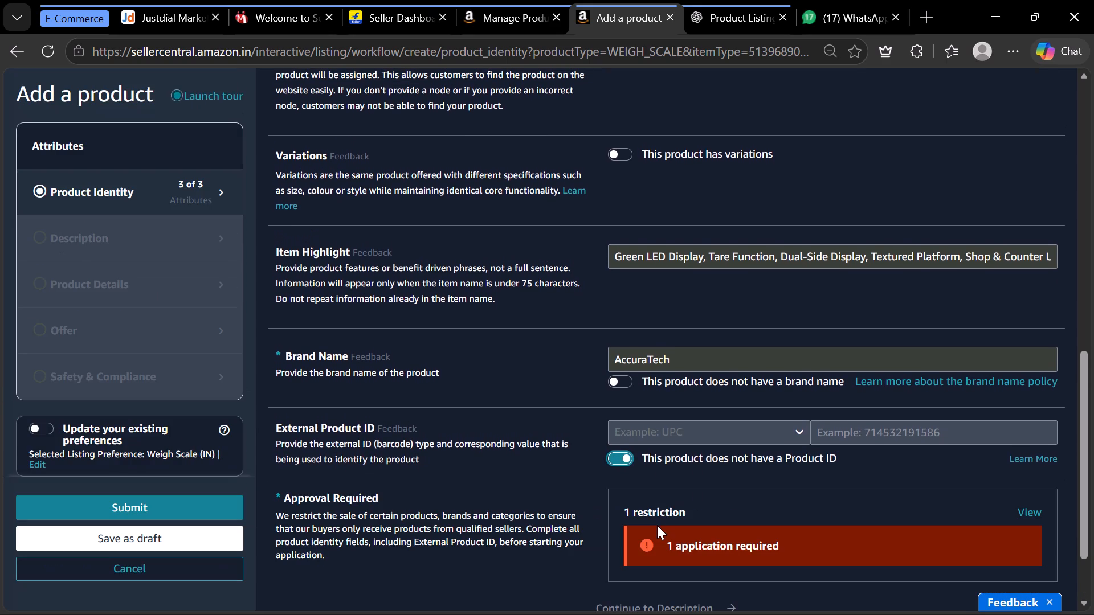
double_click(621, 389)
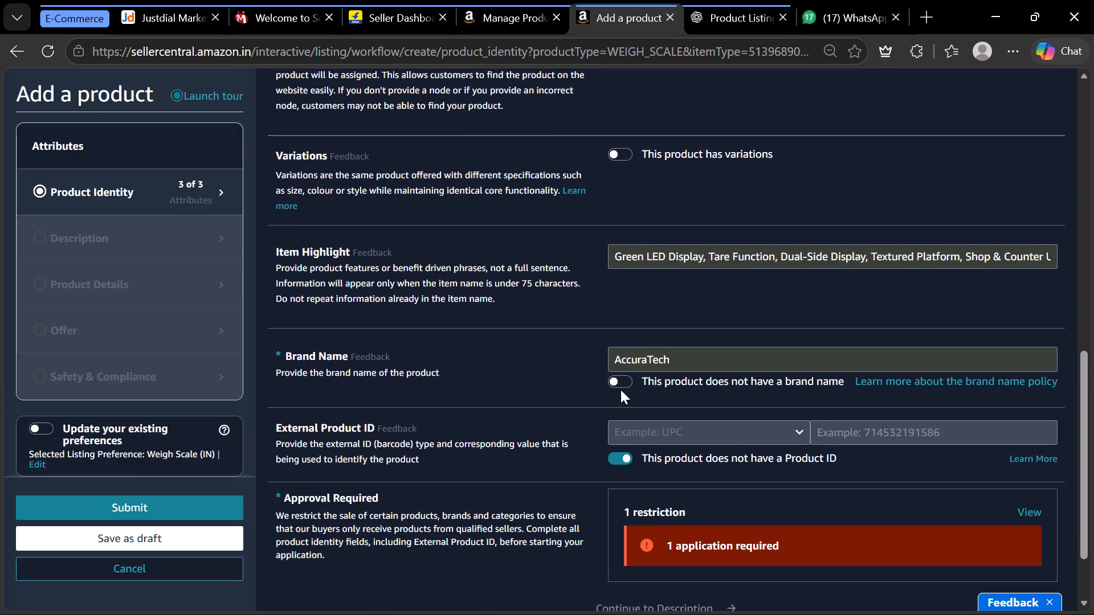
click(622, 383)
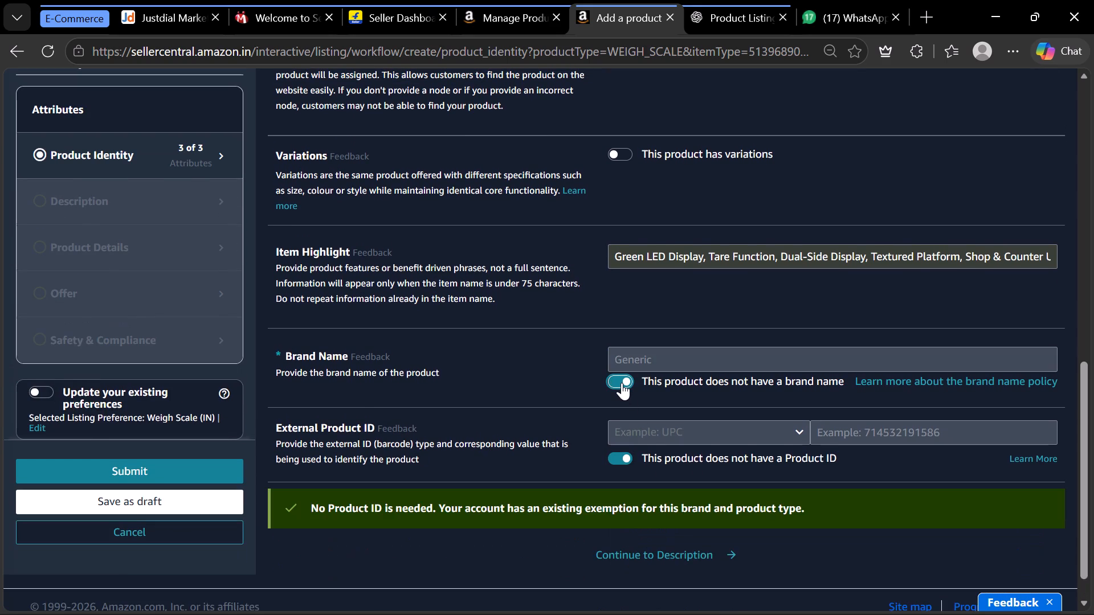
scroll(622, 383, down, 1)
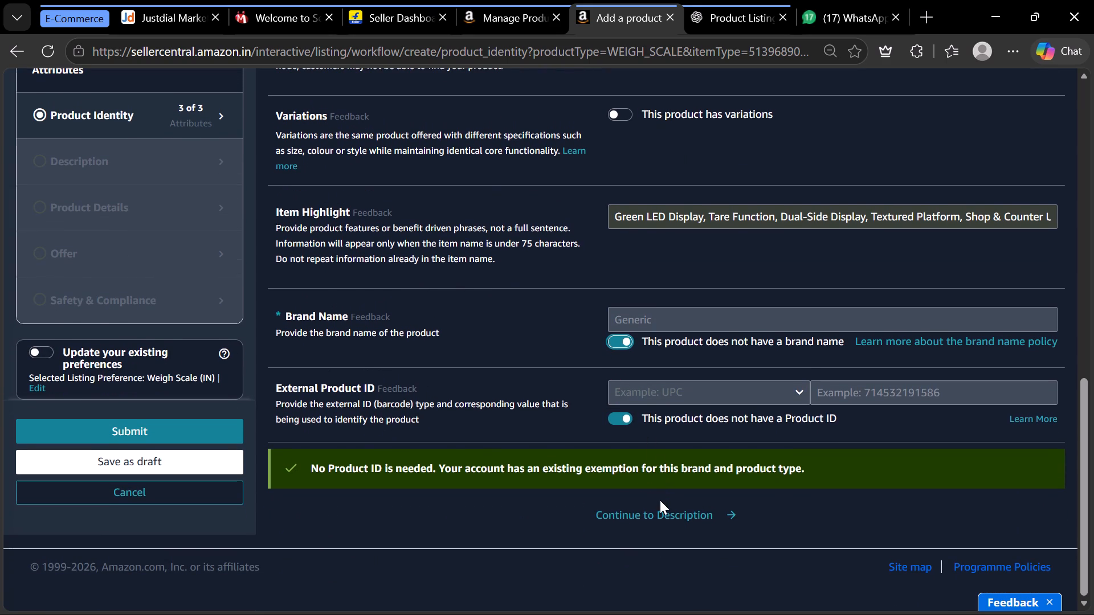
click(652, 515)
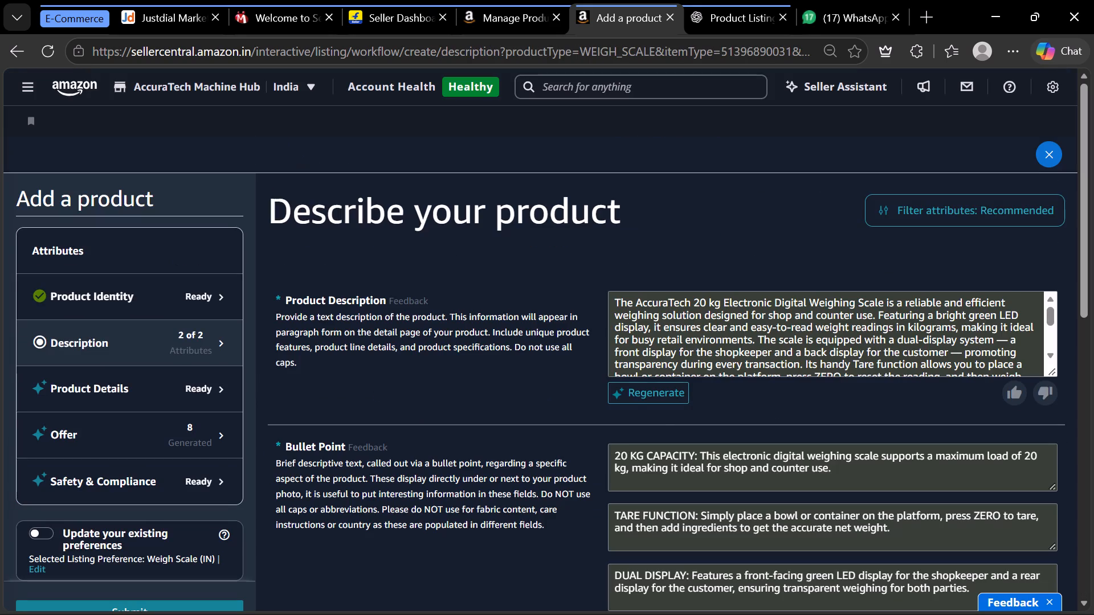
Review the generated description, bullet points and images, and check the fix offered for the main image.
scroll(693, 366, down, 5)
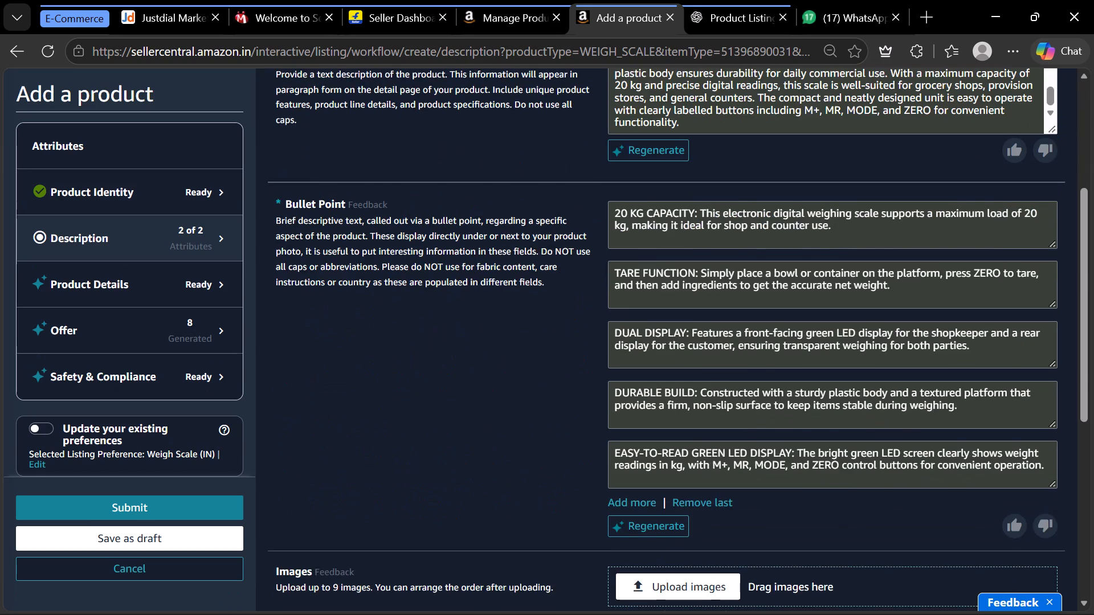
scroll(693, 366, down, 4)
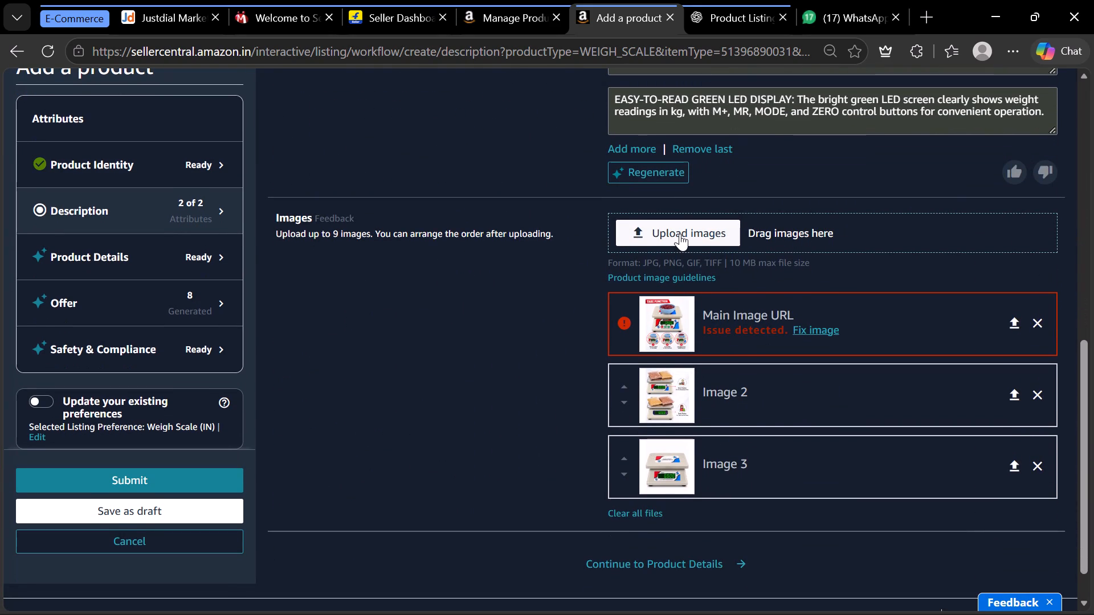
click(827, 329)
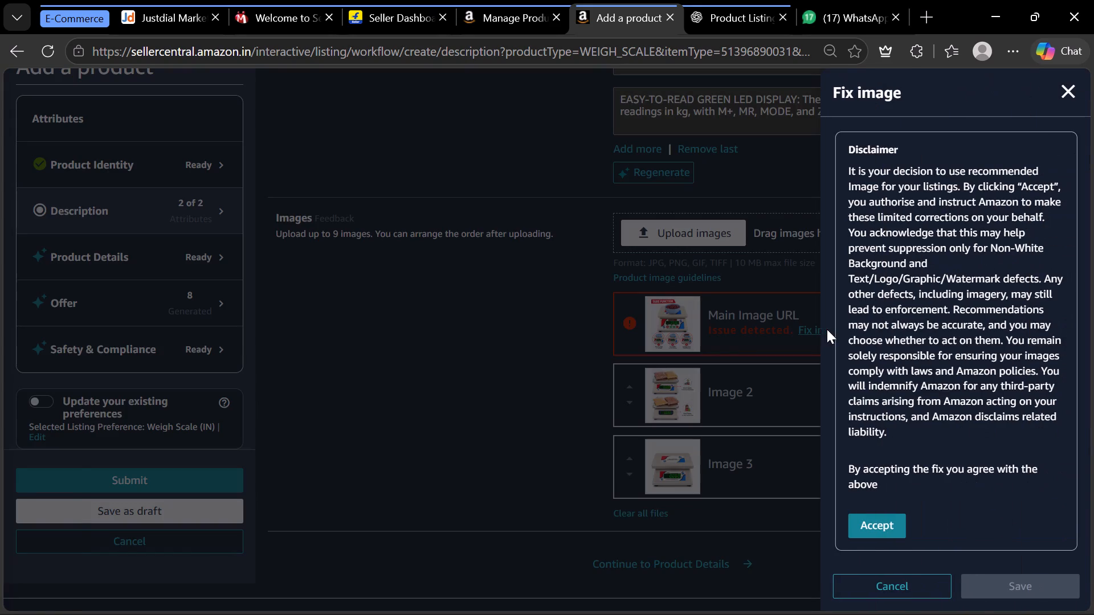
click(1066, 87)
Compare the scale pictures in the Plastic Weight 50kg folder and upload AccuraTech Electronic Weighing Scale (1) to the listing images.
click(719, 240)
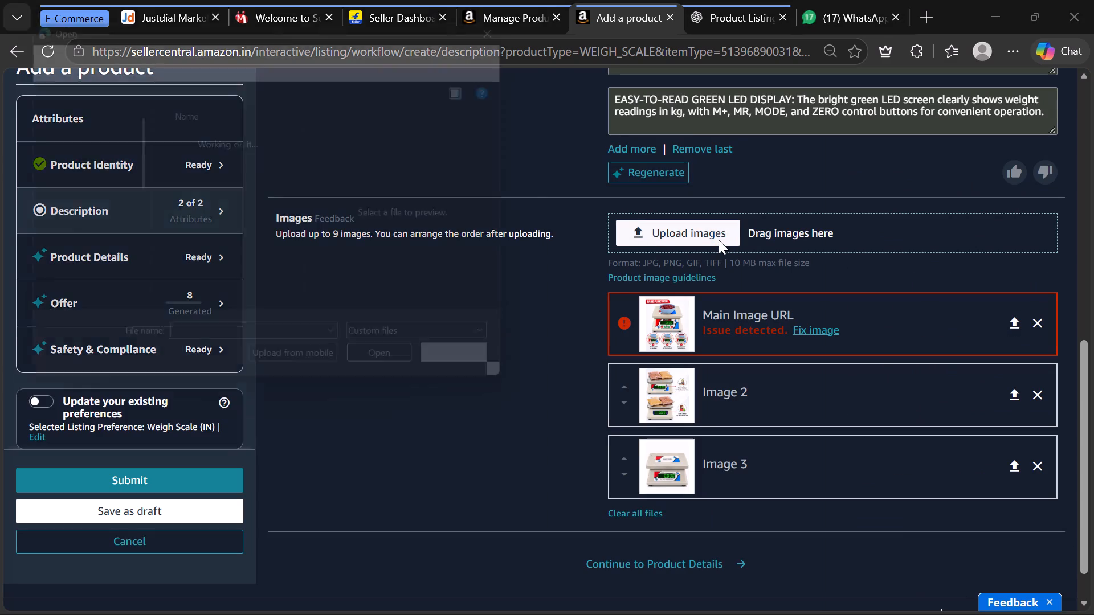
click(288, 252)
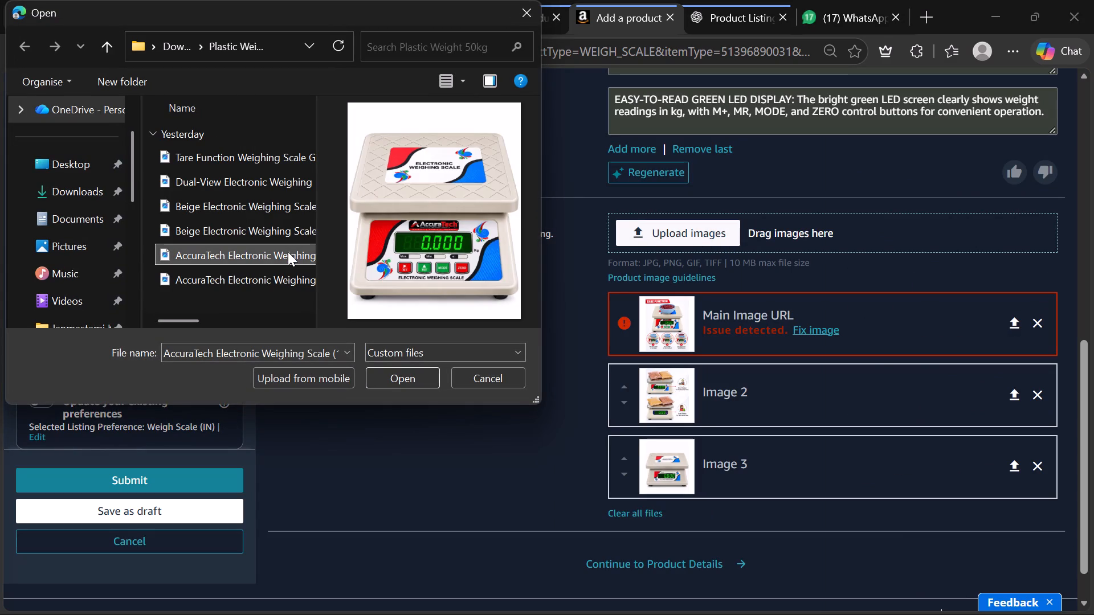
key(Up)
key(Down)
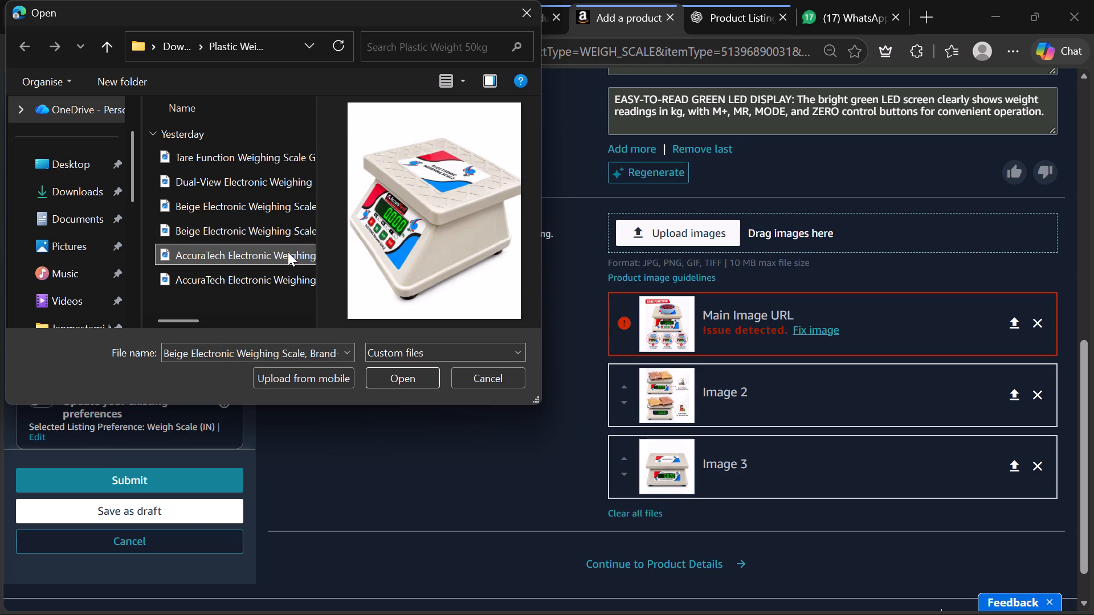
key(Down)
key(Up)
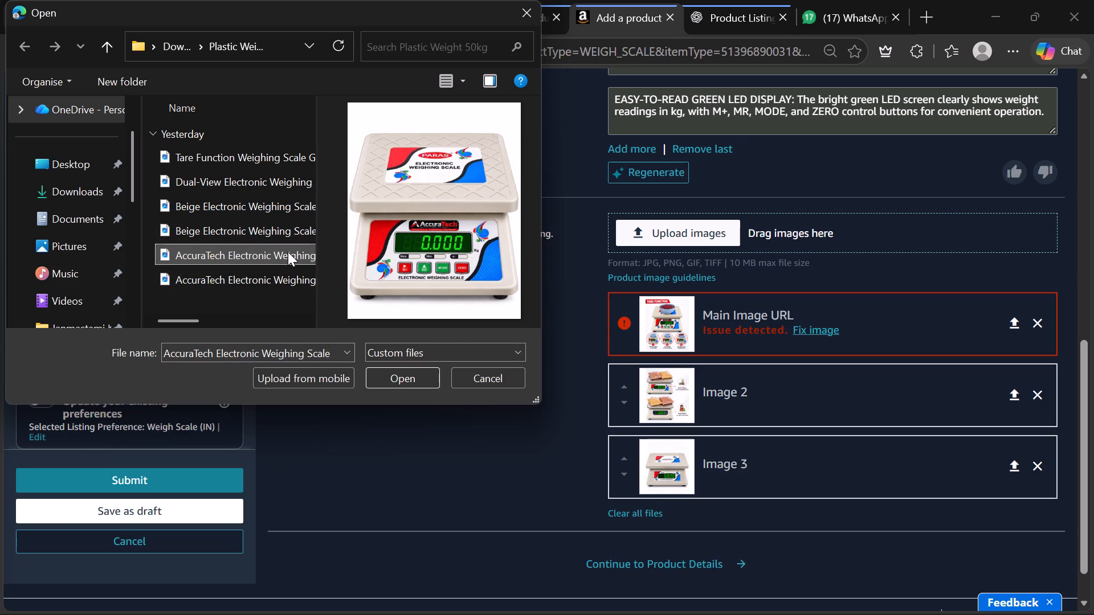
key(Down)
key(Up)
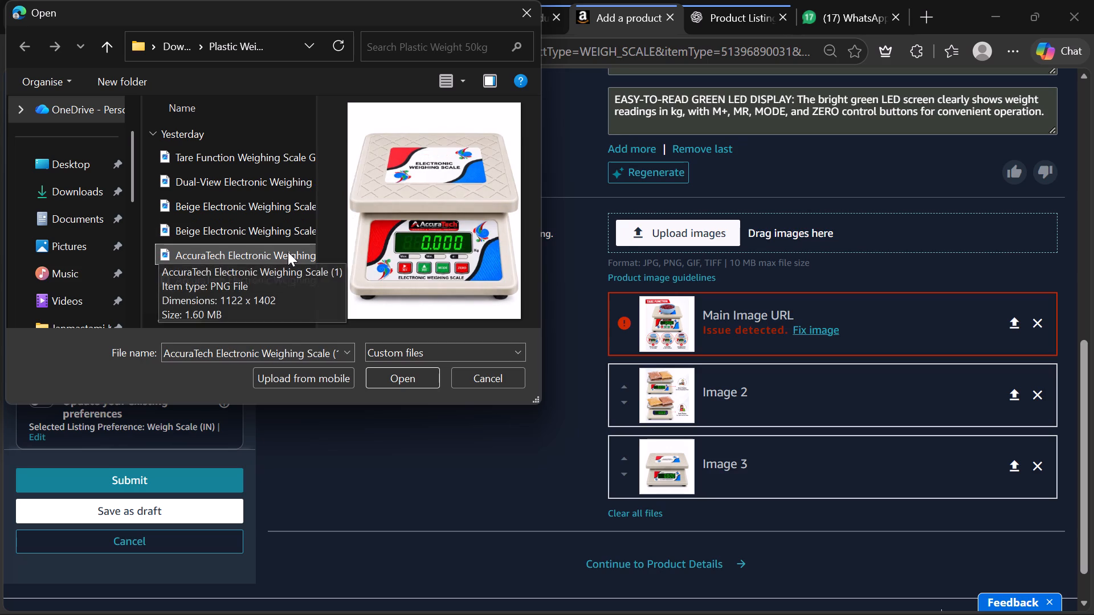
key(Up)
key(Up)
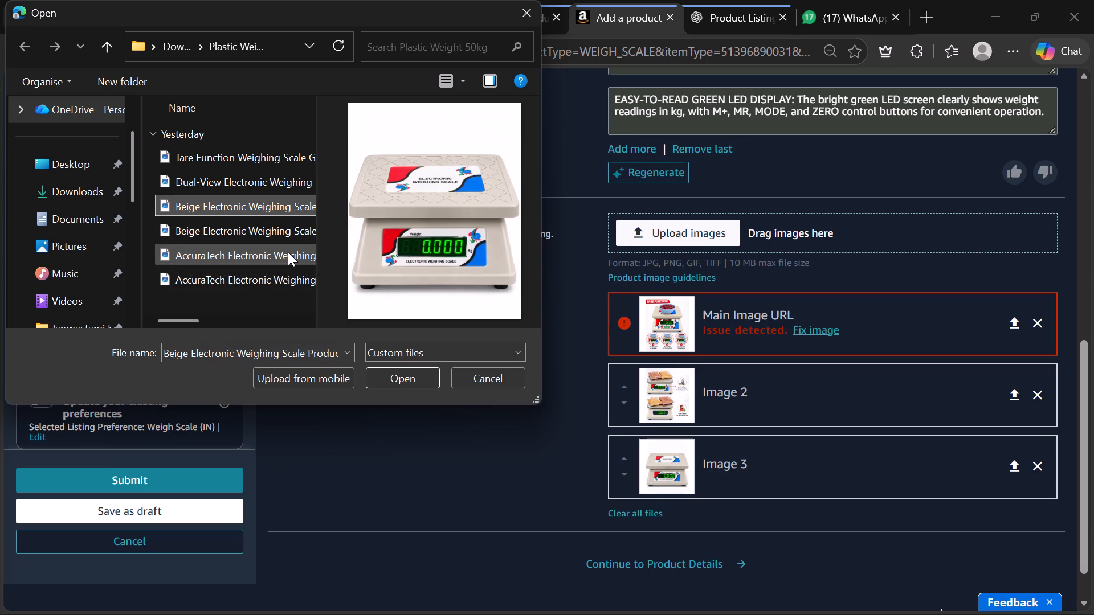
key(Down)
key(Down)
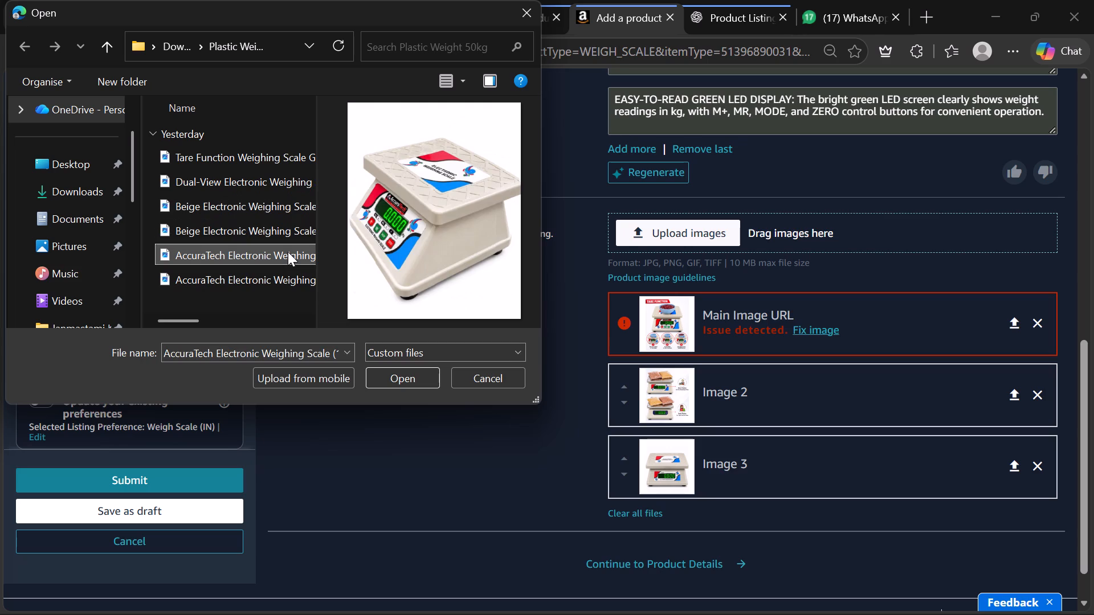
key(Return)
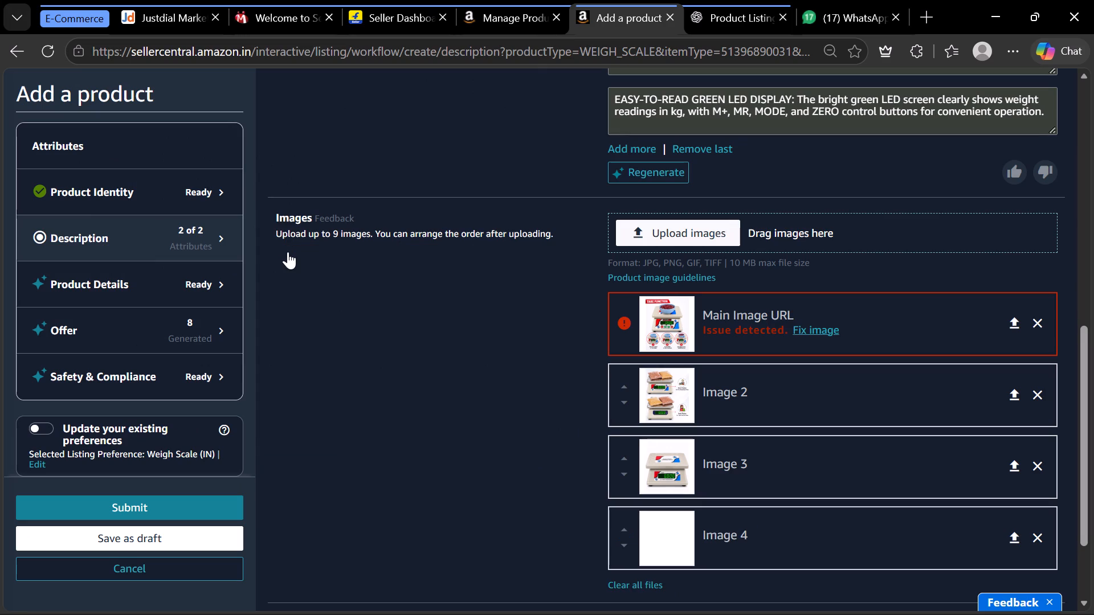
Upload the Beige Electronic Weighing Scale, Brand-Free Label picture as another listing image.
click(680, 239)
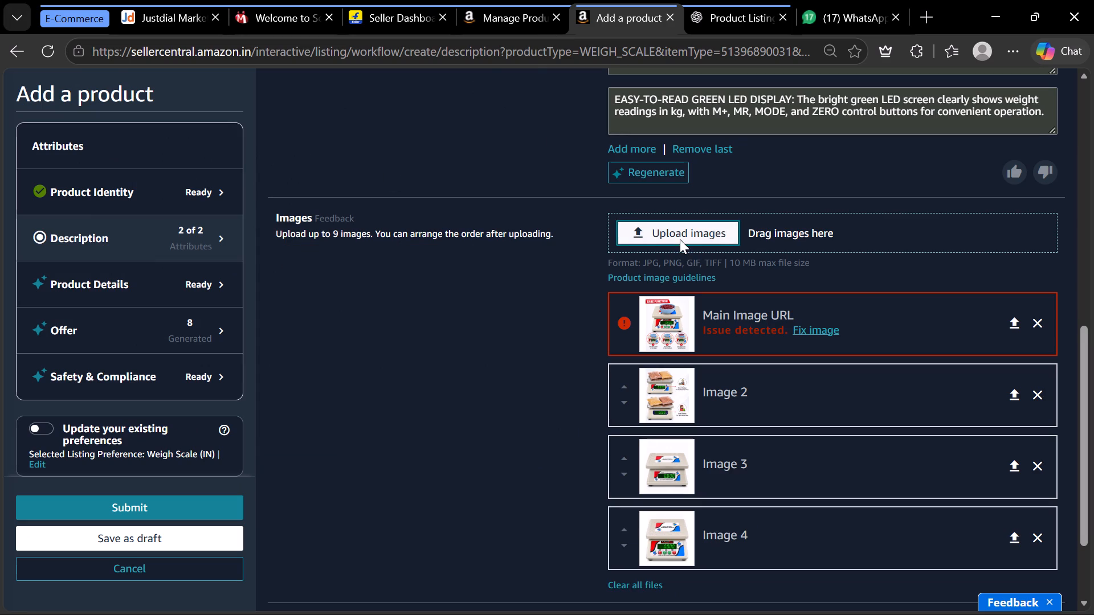
click(264, 228)
key(Return)
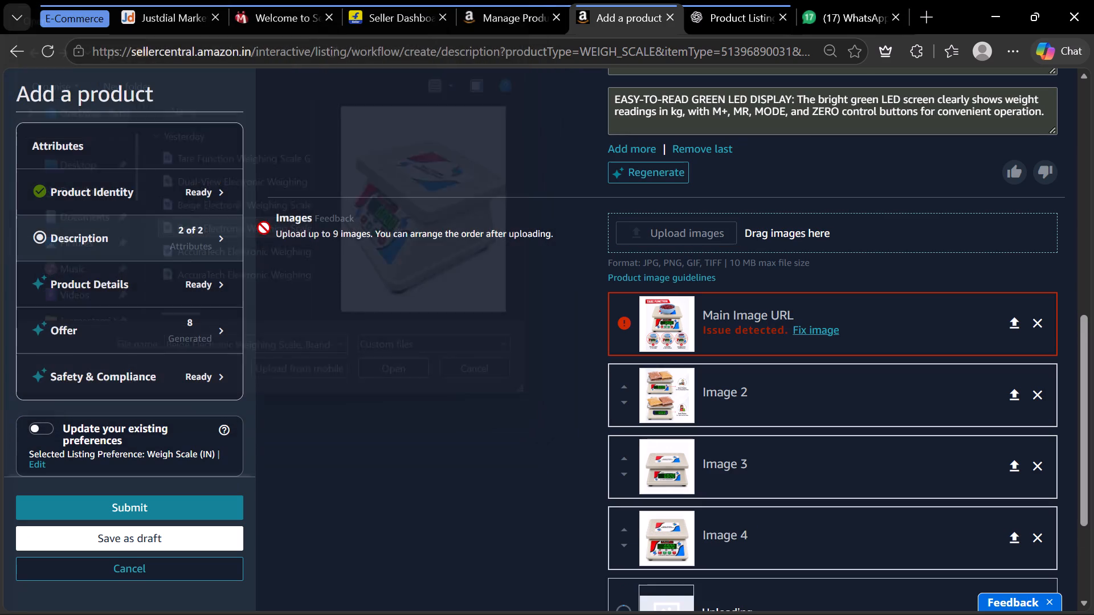
Check the fix offered for the flagged main image without accepting it.
scroll(730, 360, down, 1)
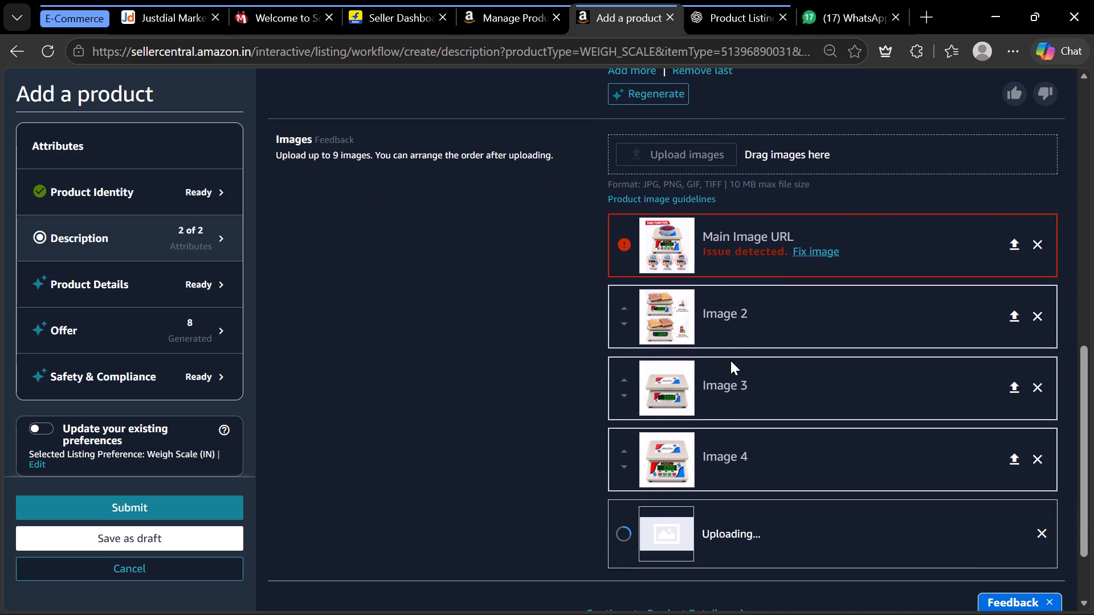
click(622, 448)
click(1034, 244)
click(829, 248)
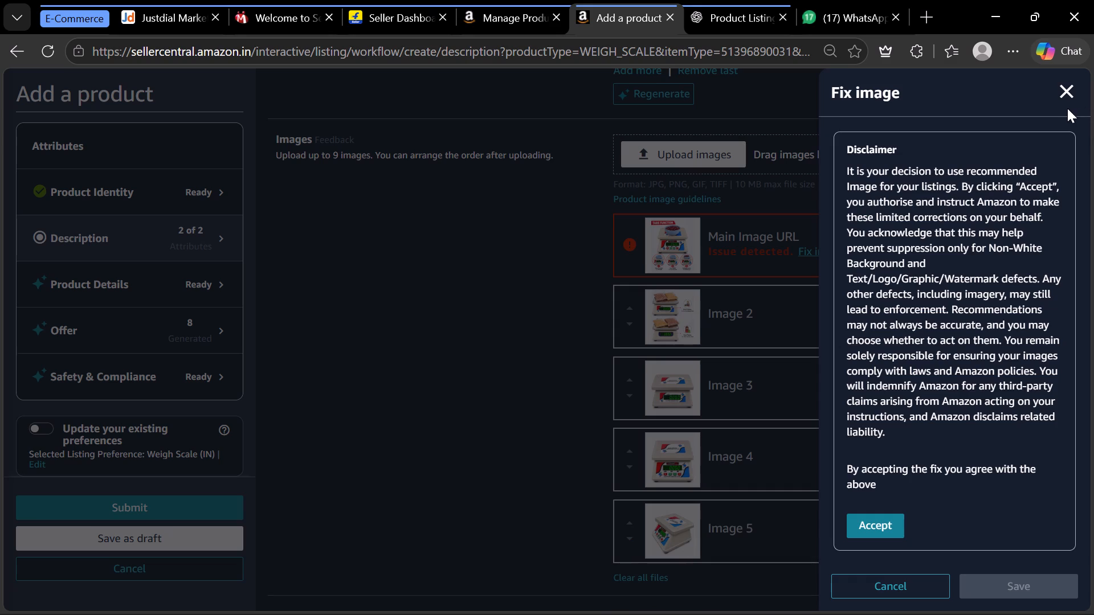
click(1063, 93)
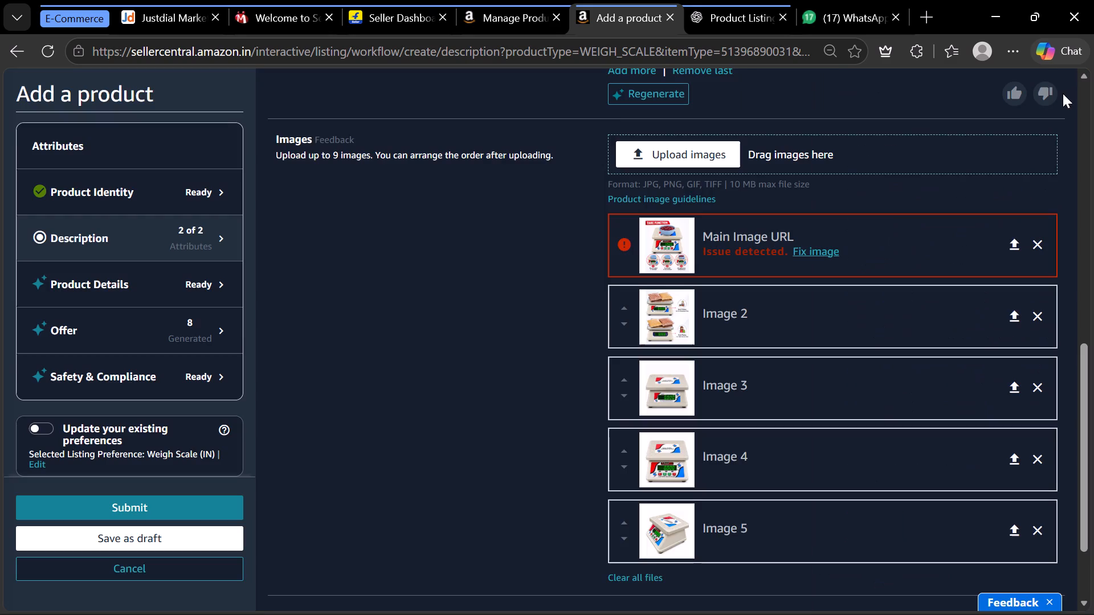
Remove the flagged main image and move the three single-scale pictures ahead of the two-scale picture, with the front view showing control buttons first.
click(624, 449)
click(1033, 245)
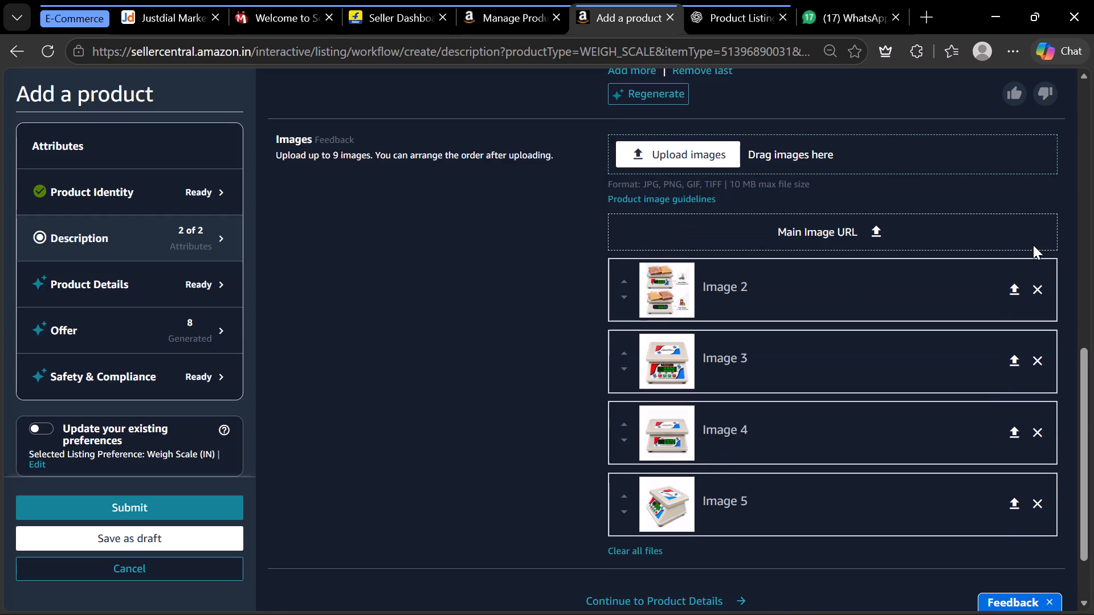
click(623, 353)
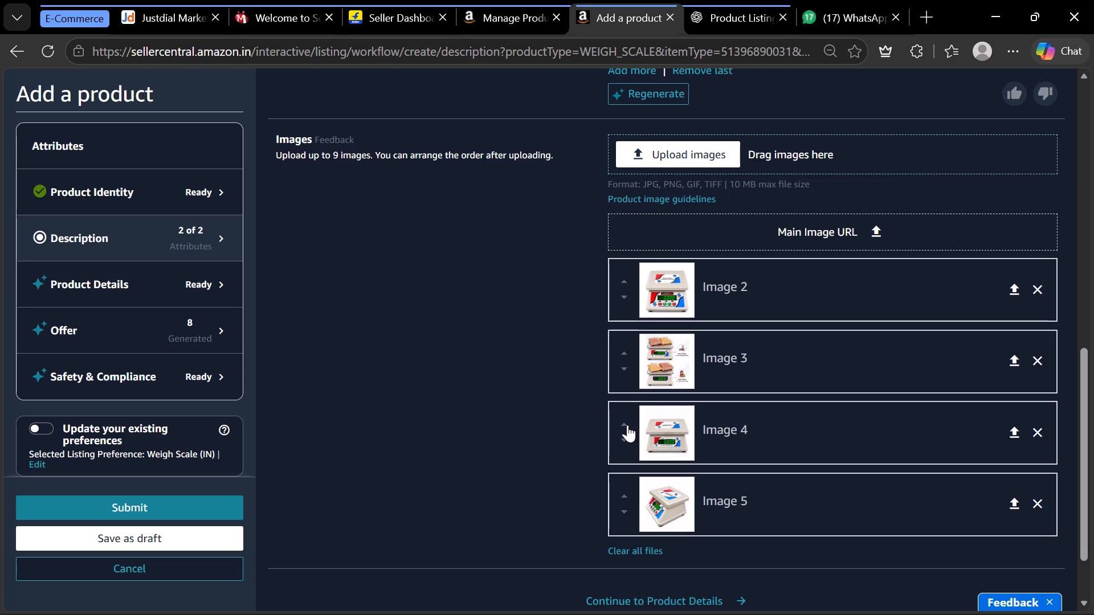
click(627, 425)
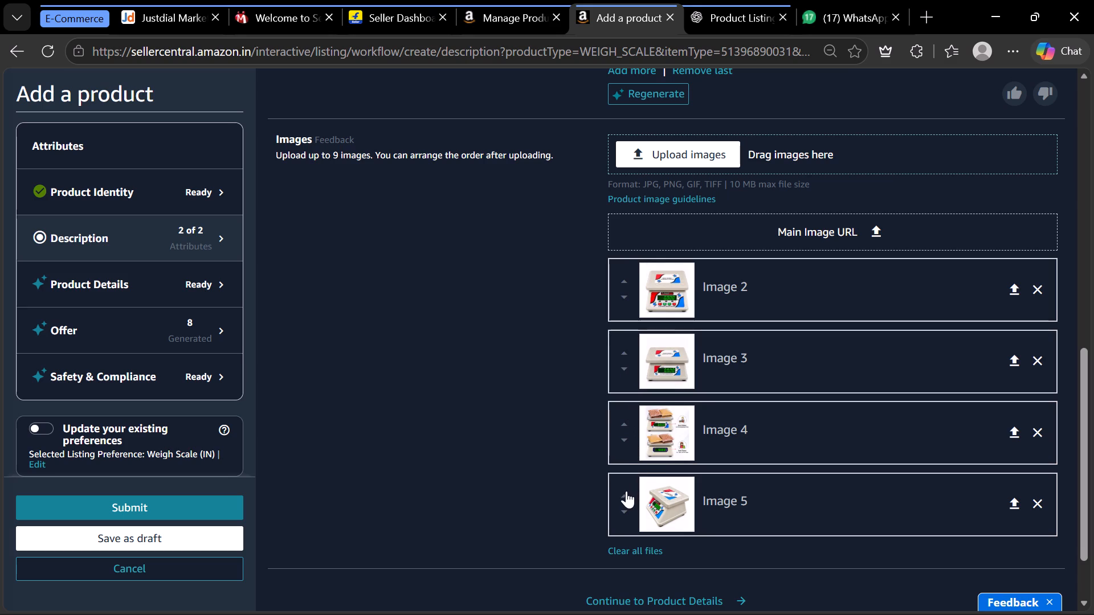
click(625, 493)
Look over the Description section and continue to Product Details.
scroll(719, 442, down, 2)
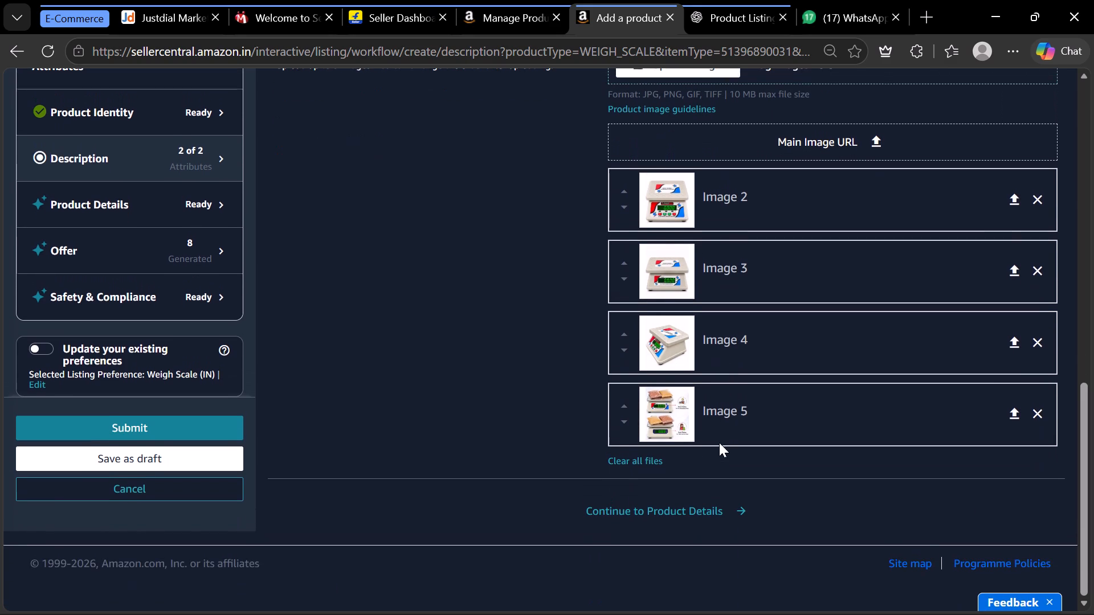
scroll(694, 480, up, 3)
scroll(572, 350, up, 1)
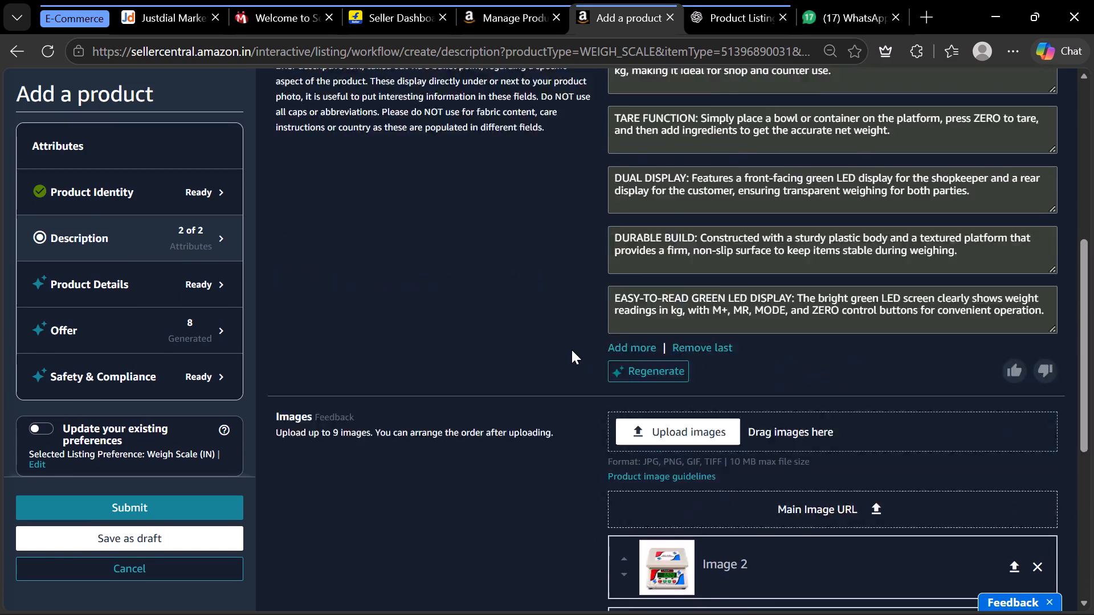
scroll(572, 350, up, 6)
scroll(572, 350, down, 8)
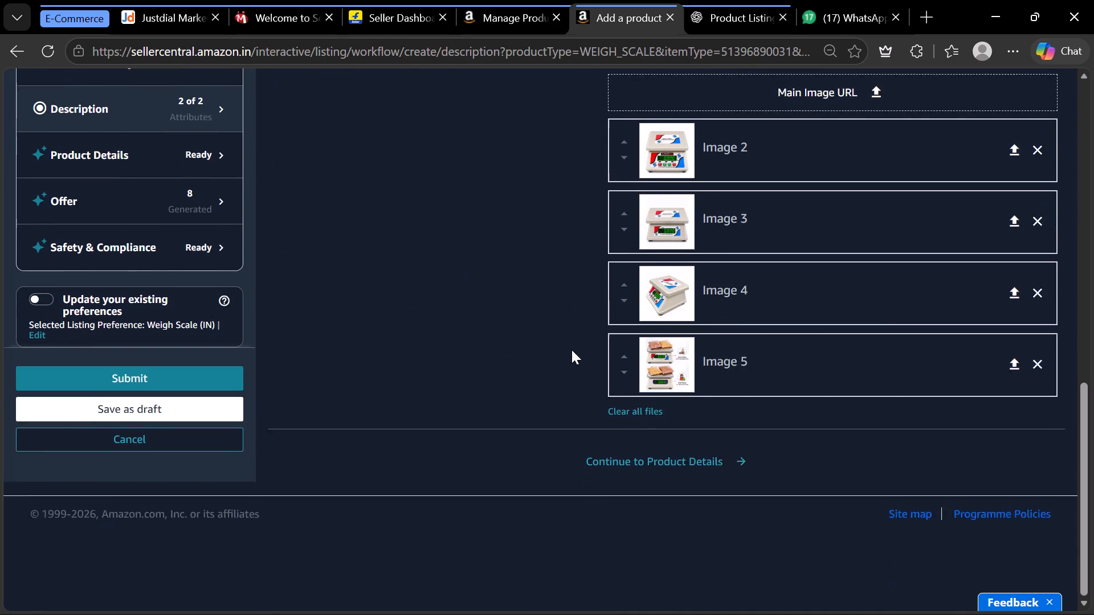
click(615, 511)
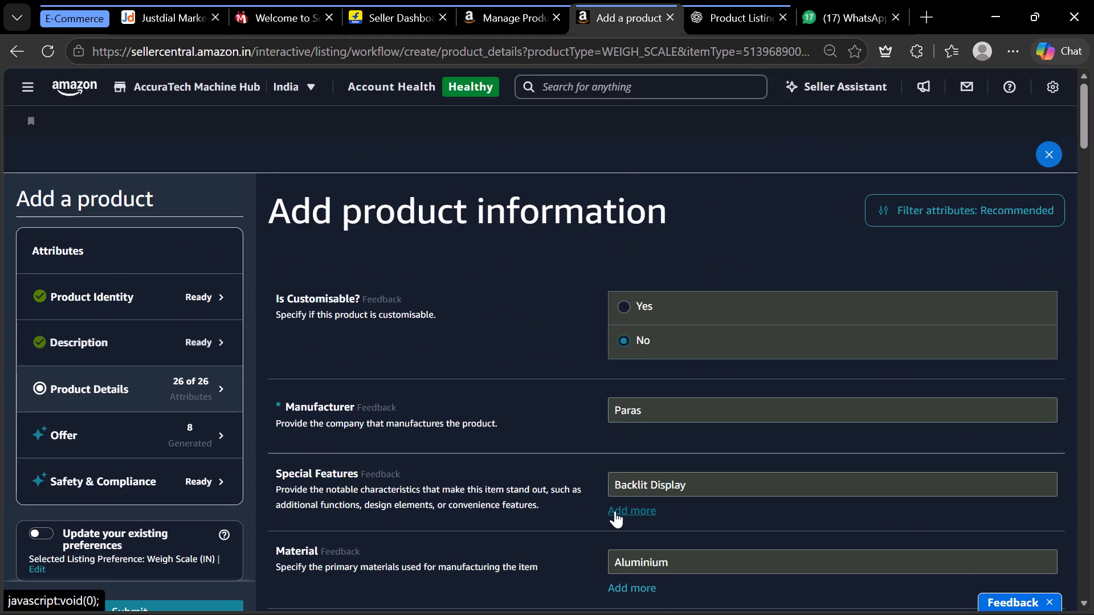
Set the manufacturer to AccuraTech.
scroll(558, 257, down, 1)
click(678, 306)
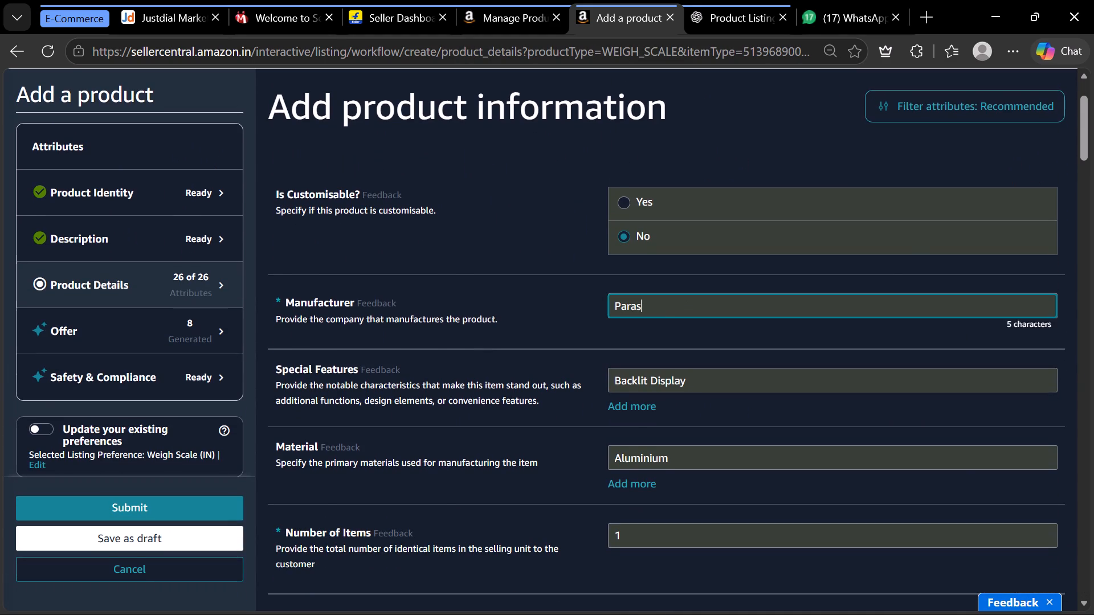
key(BackSpace)
key(BackSpace)
key(BackSpace)
key(BackSpace)
key(BackSpace)
key(BackSpace)
key(BackSpace)
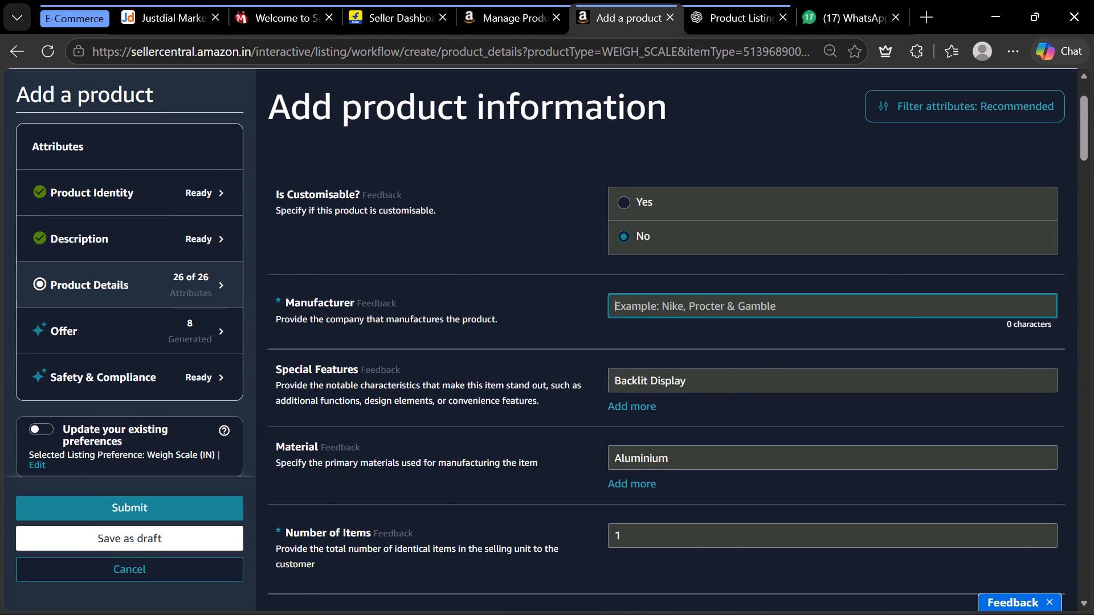
text(AccuraTech)
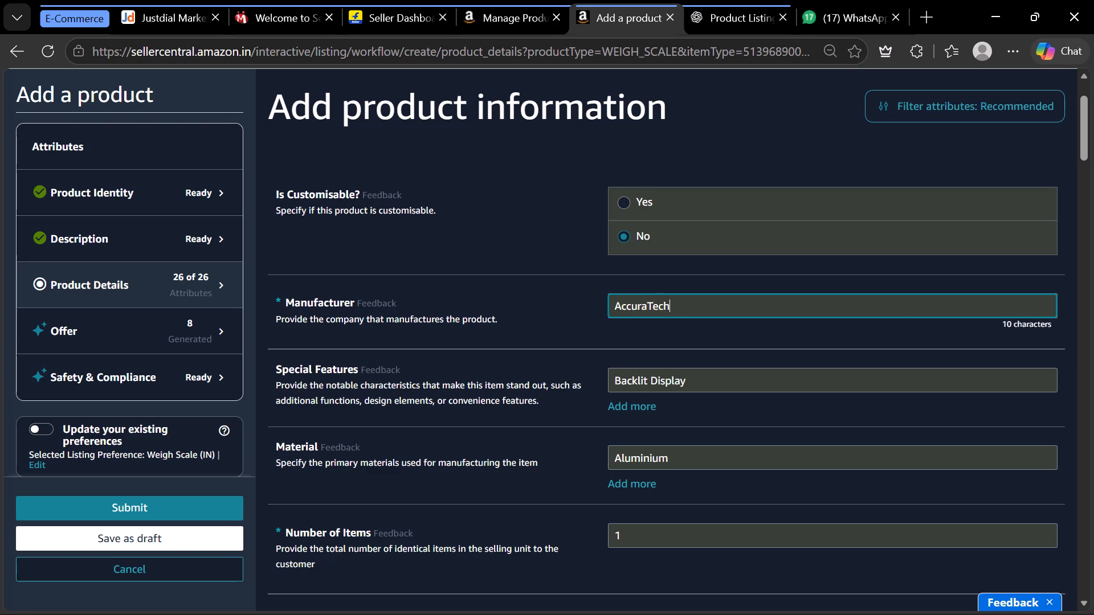
click(552, 346)
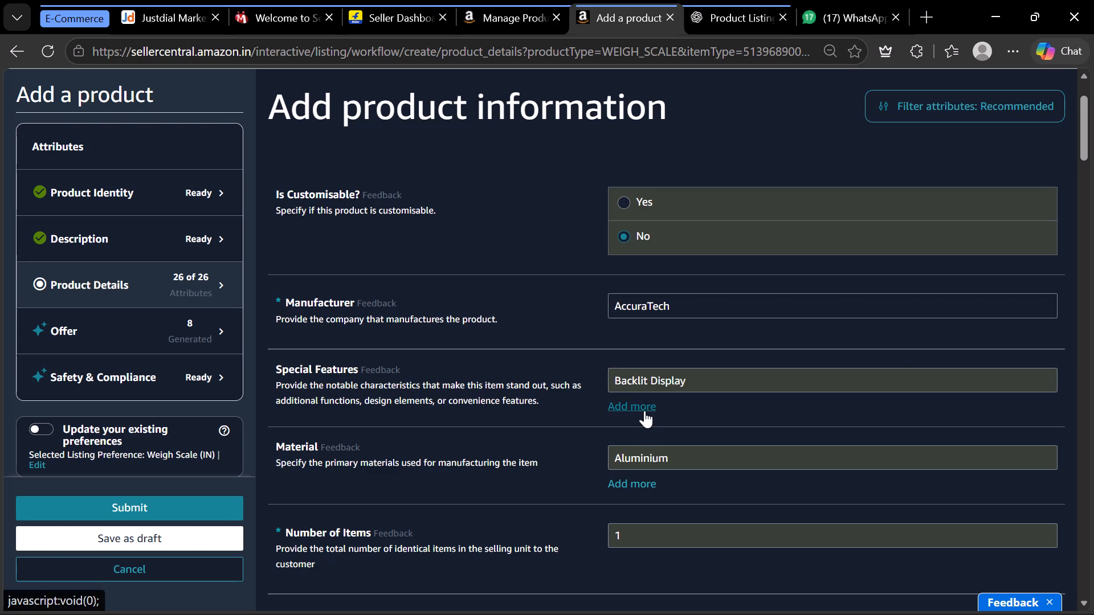
Add Instant On as a second special feature below Backlit Display.
click(644, 411)
click(646, 417)
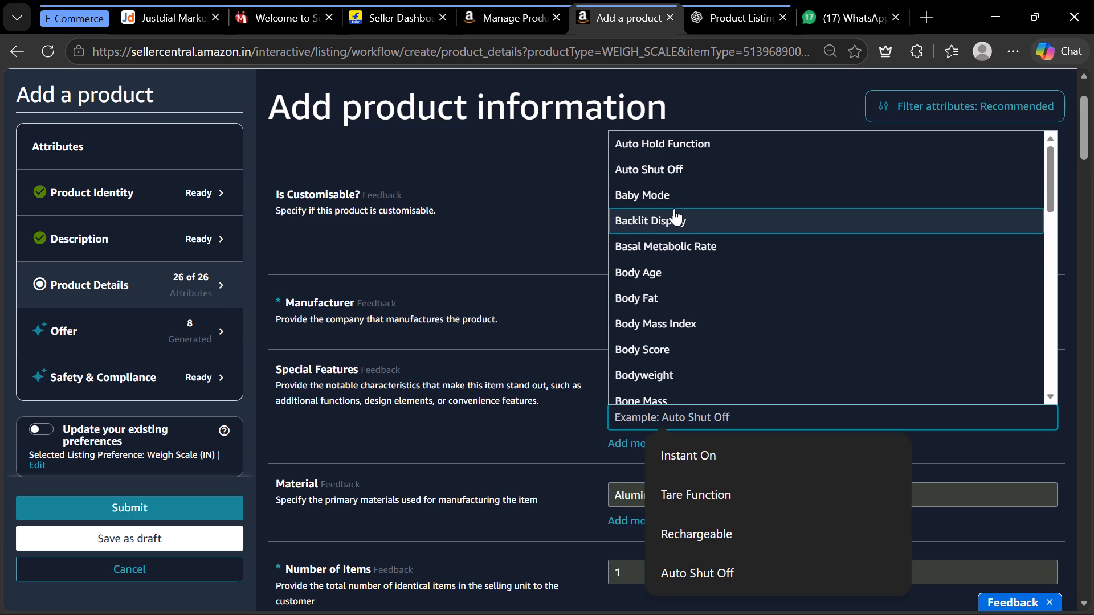
scroll(674, 208, down, 1)
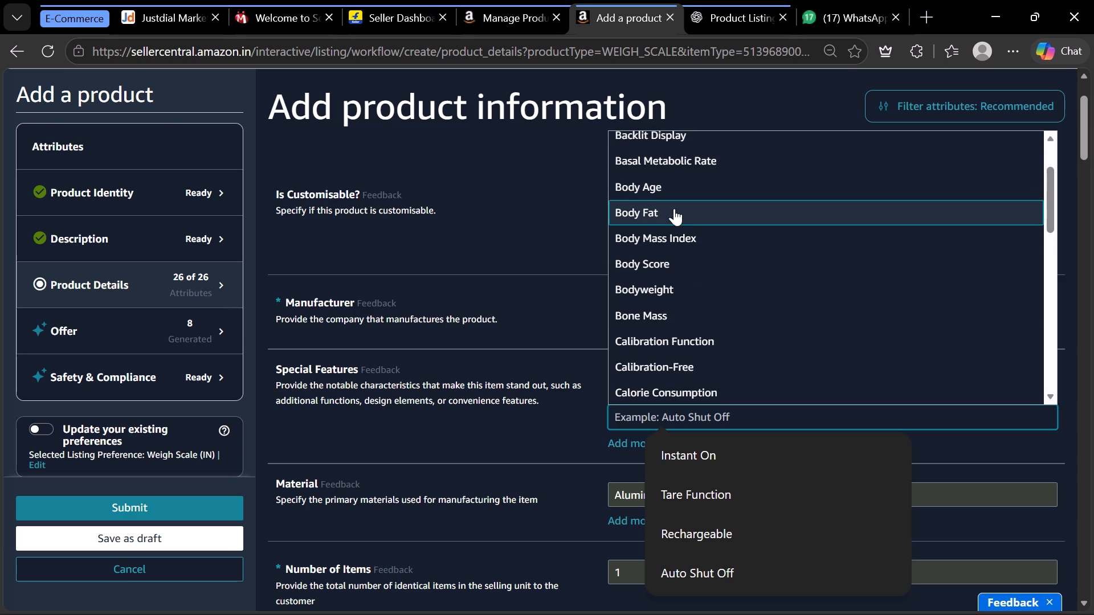
scroll(701, 318, down, 1)
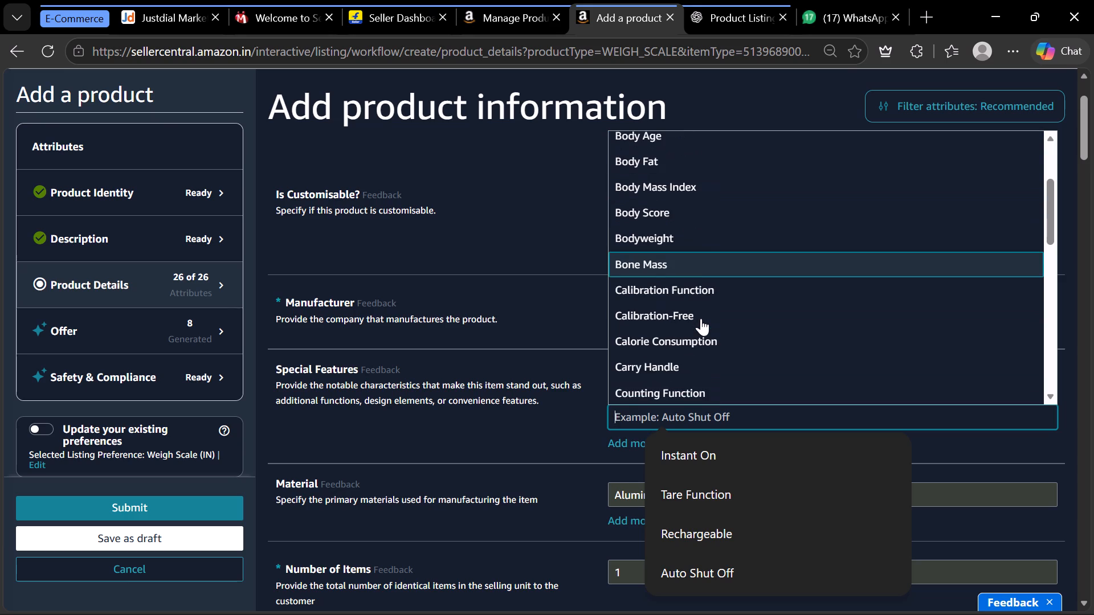
scroll(701, 318, down, 2)
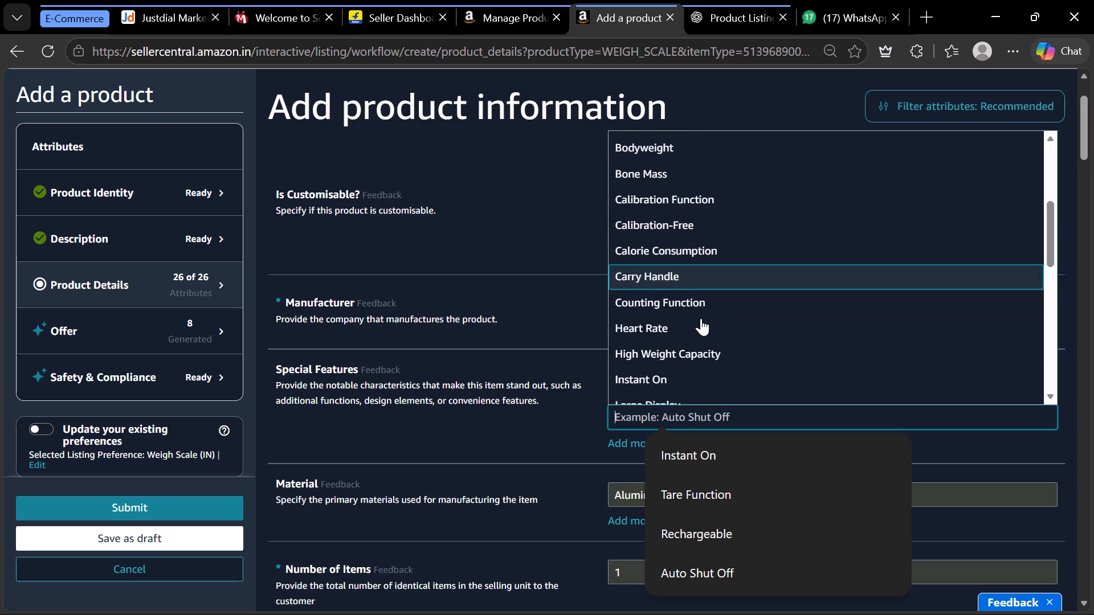
scroll(701, 318, down, 2)
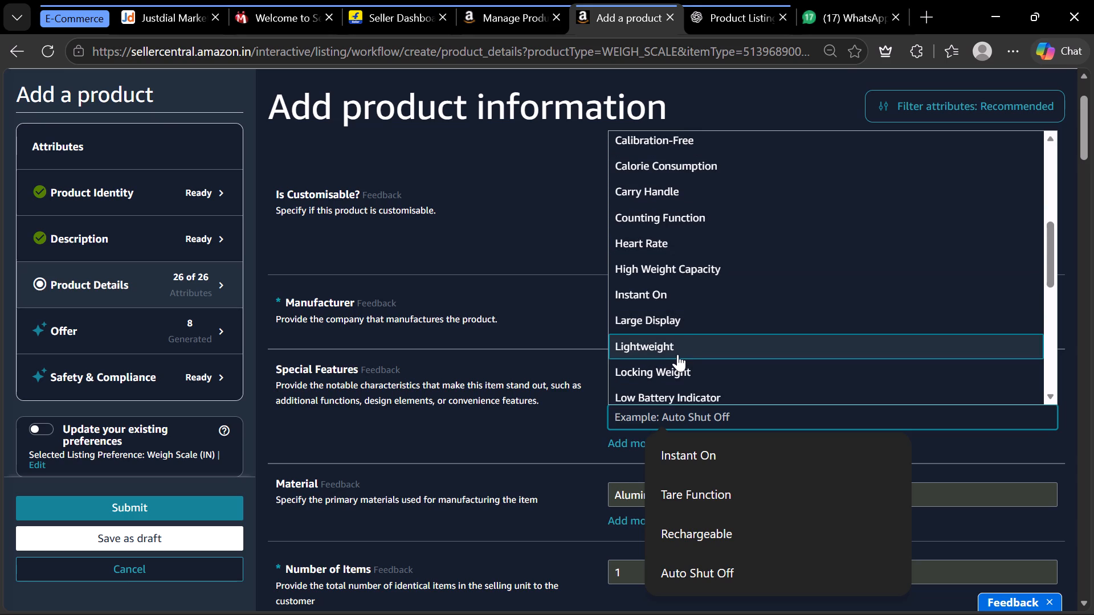
scroll(742, 235, up, 3)
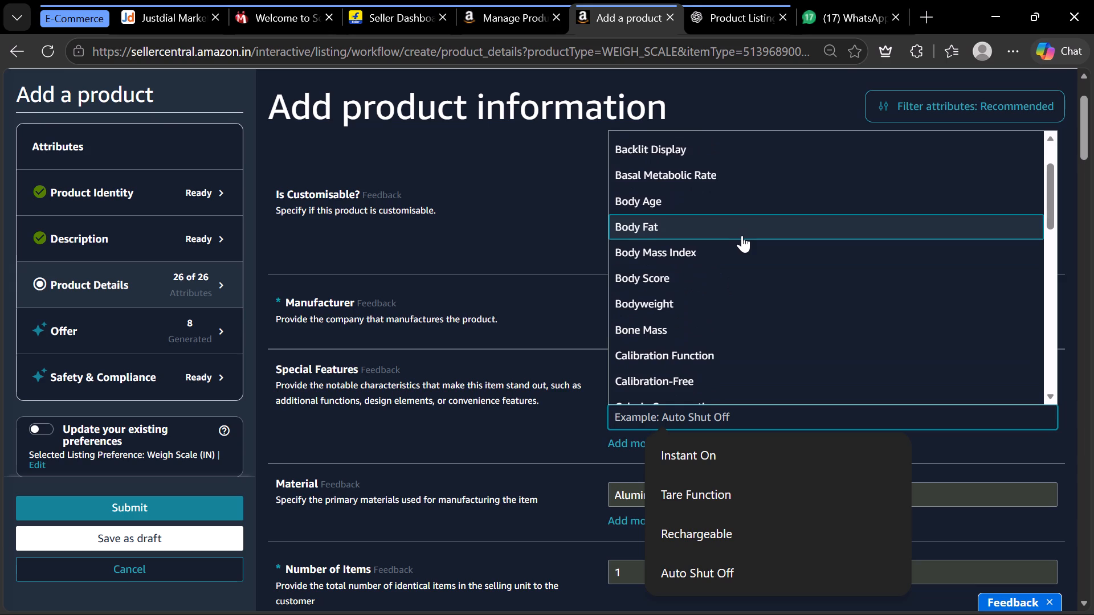
scroll(742, 235, up, 2)
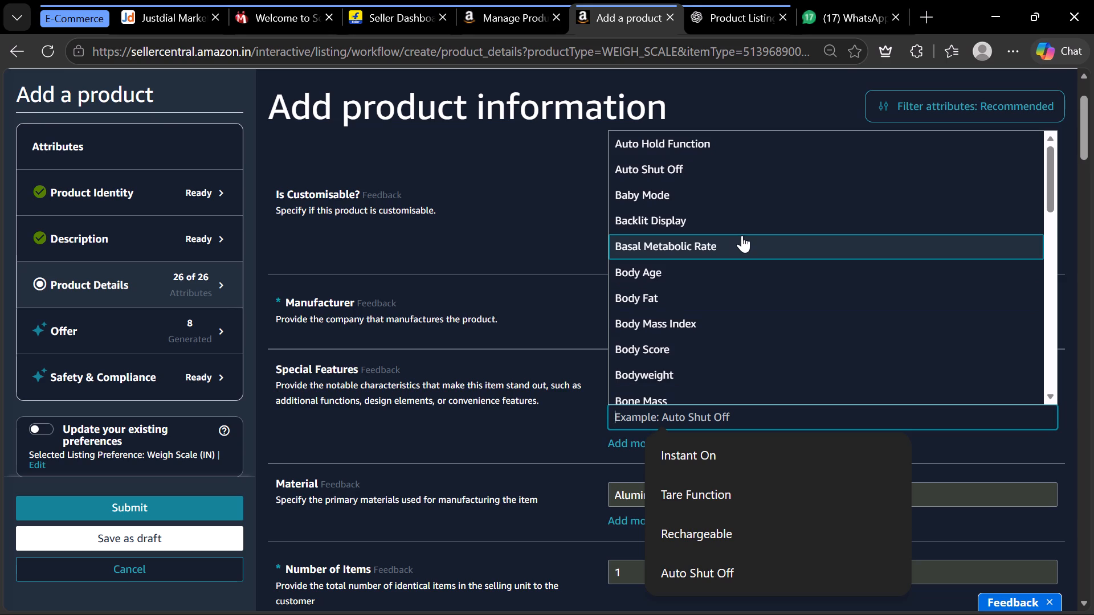
scroll(742, 235, down, 2)
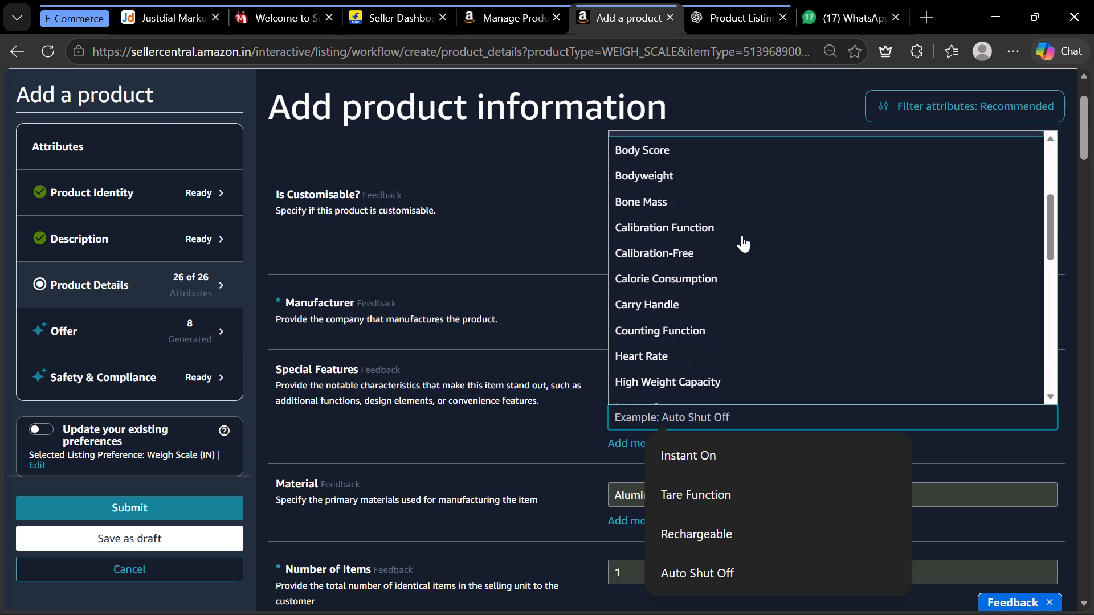
scroll(742, 235, down, 1)
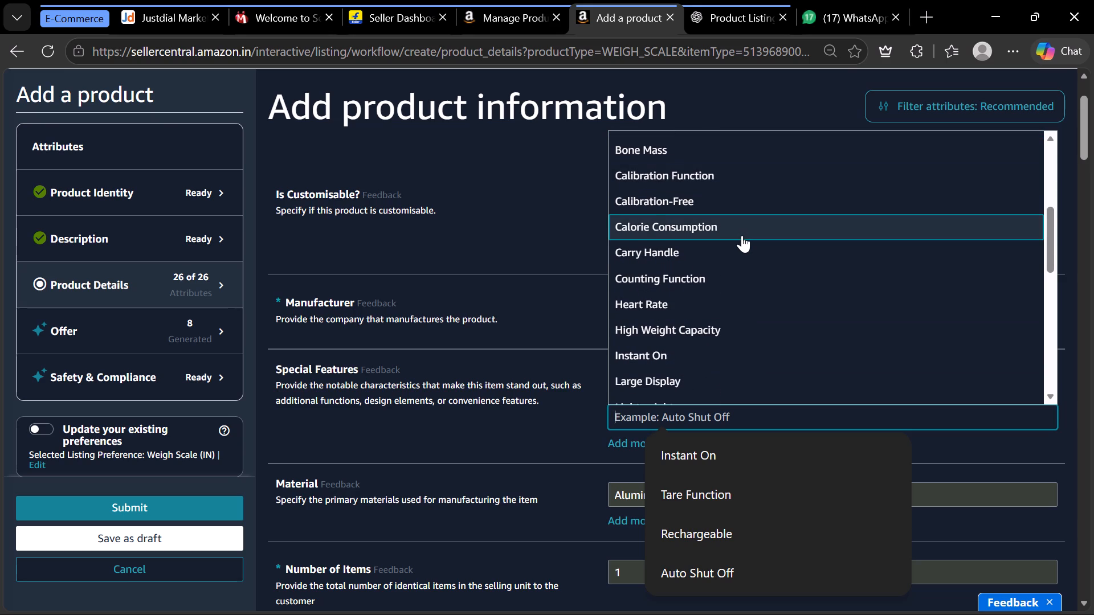
scroll(742, 235, down, 1)
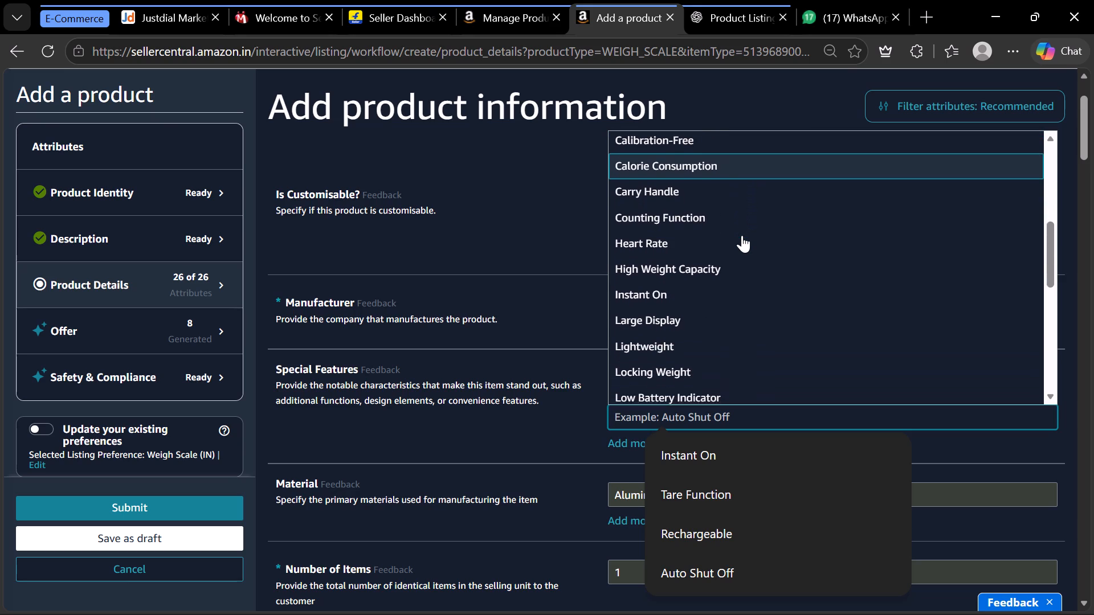
scroll(742, 235, down, 1)
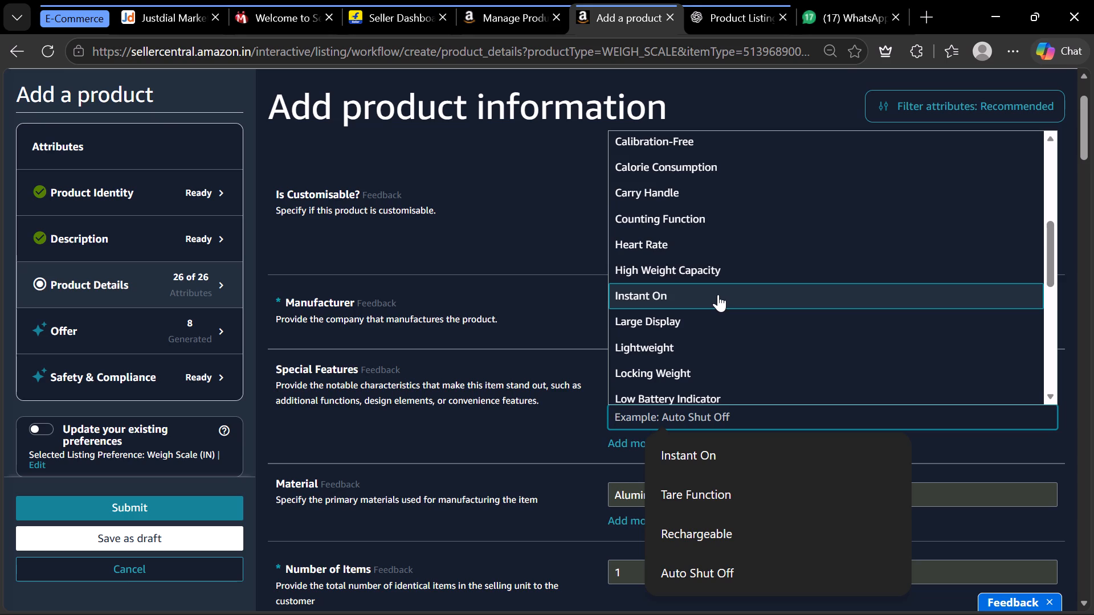
click(718, 294)
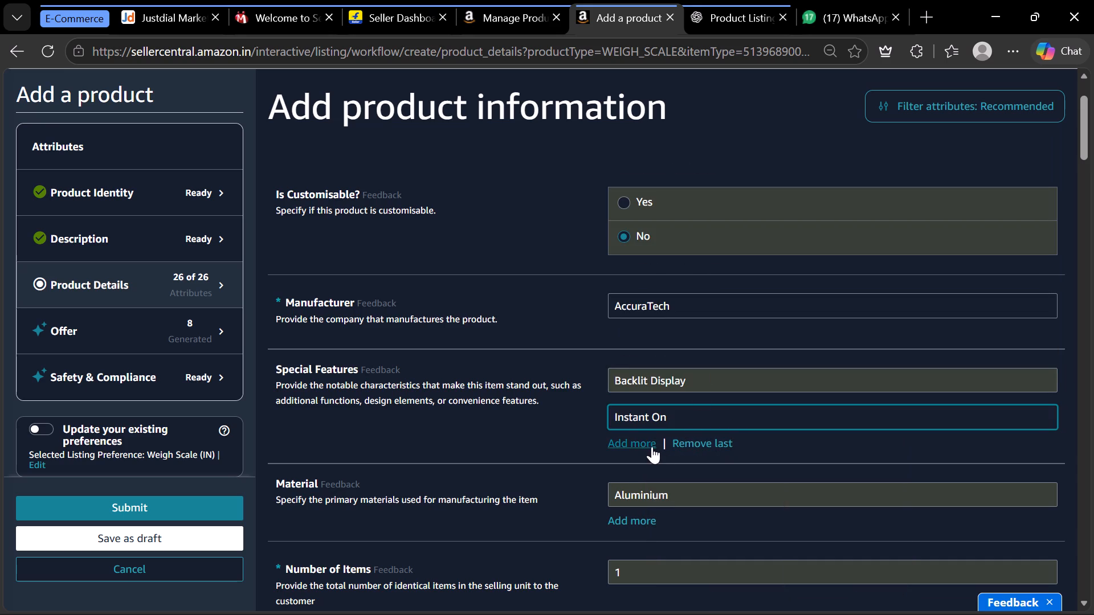
Add Tare Function as a third special feature.
click(648, 446)
click(666, 454)
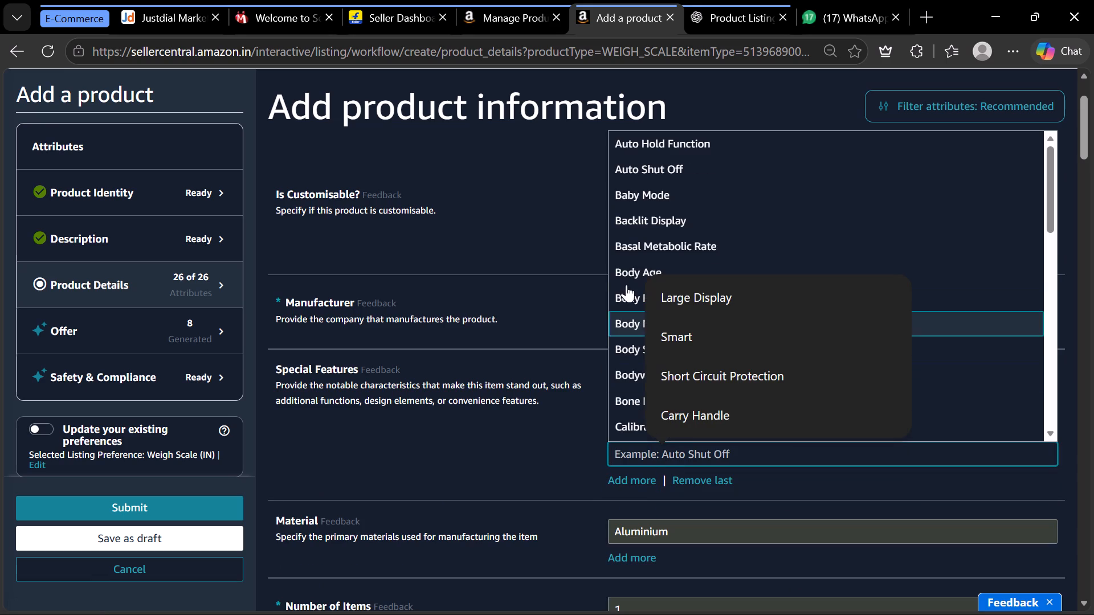
scroll(626, 284, down, 7)
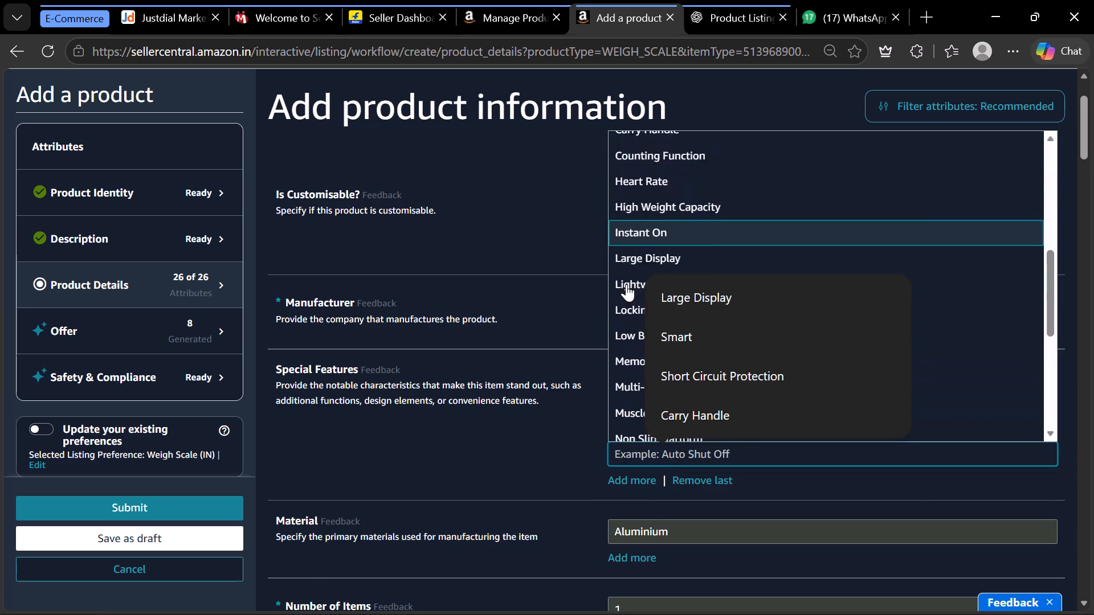
scroll(626, 284, down, 3)
scroll(626, 284, up, 6)
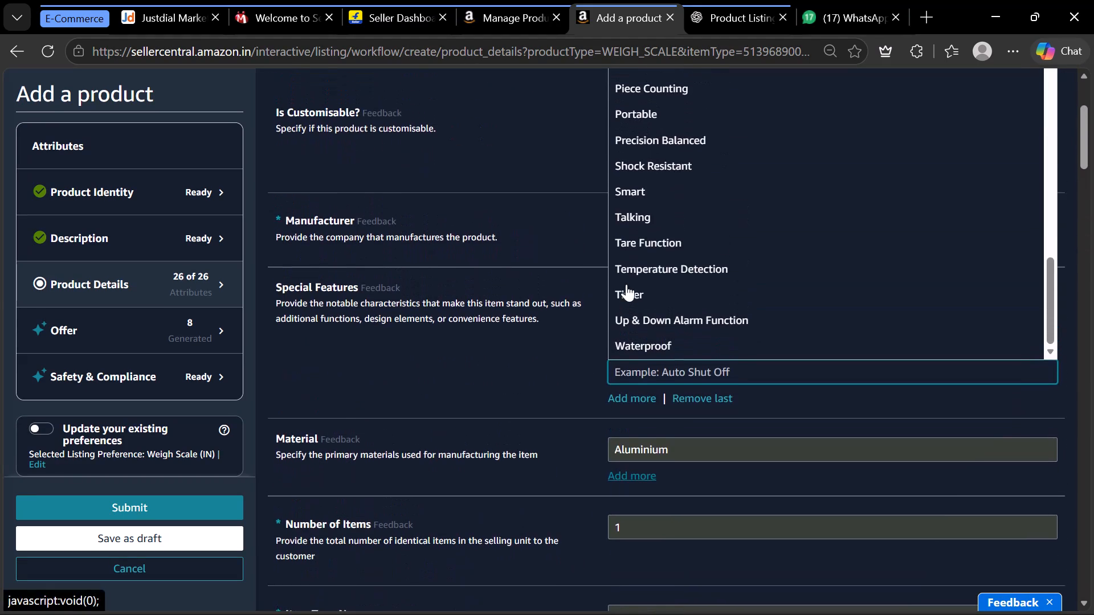
scroll(626, 284, up, 1)
click(662, 245)
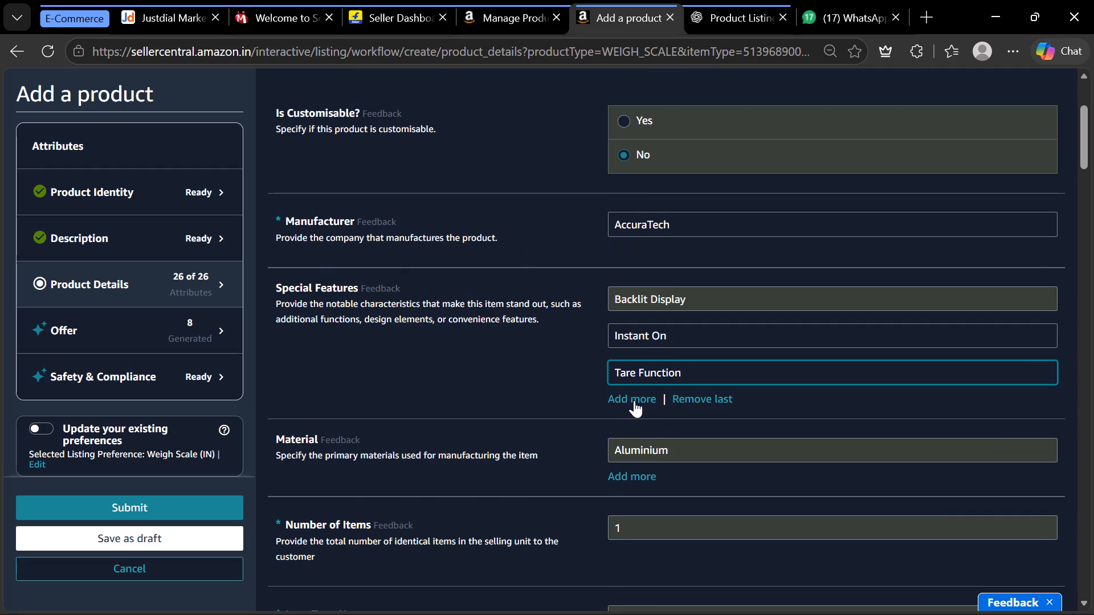
Add Large Display as a fourth special feature below Tare Function.
click(635, 401)
click(683, 405)
scroll(694, 368, down, 4)
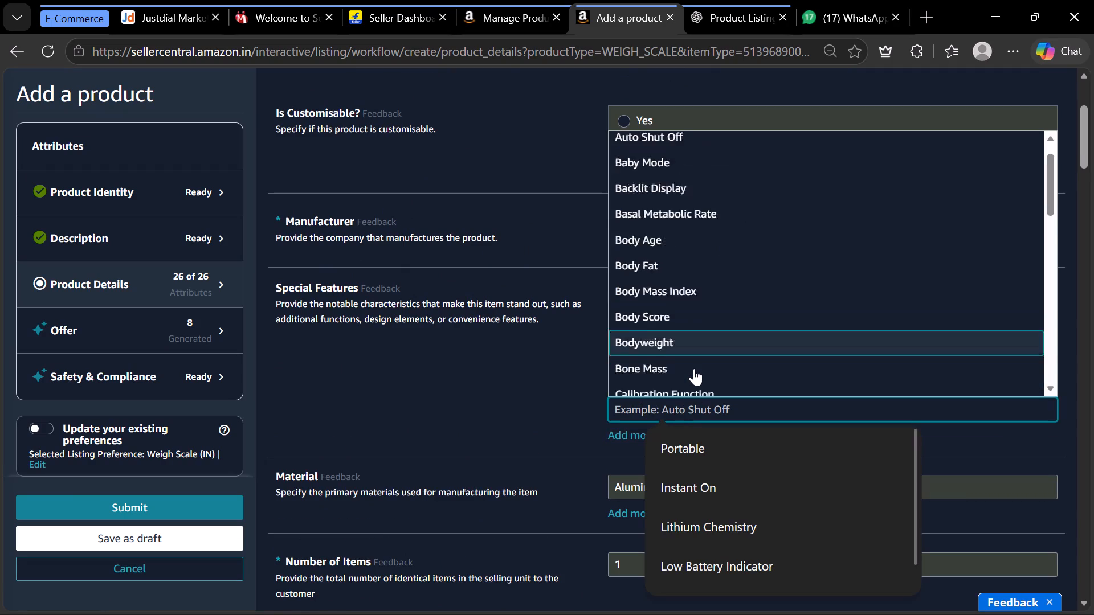
scroll(694, 368, down, 2)
scroll(694, 368, up, 8)
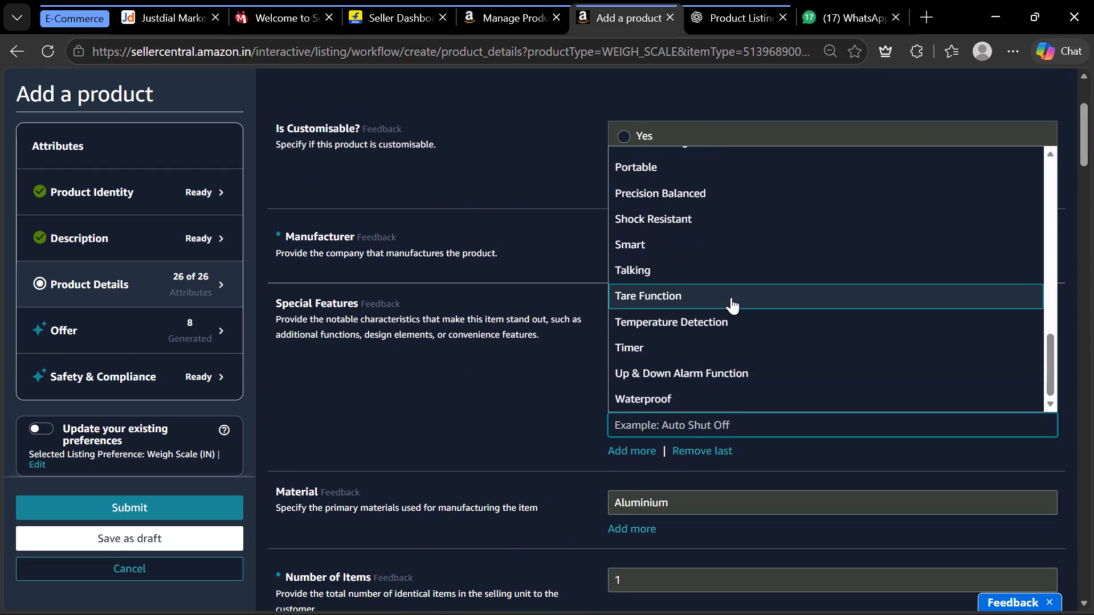
scroll(731, 297, up, 1)
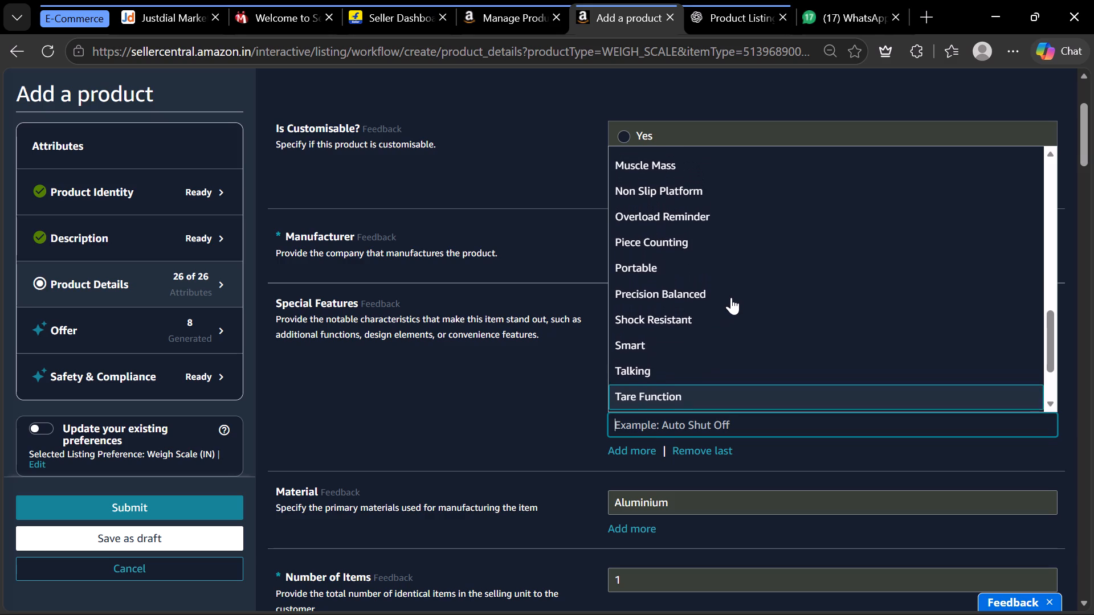
scroll(731, 297, up, 3)
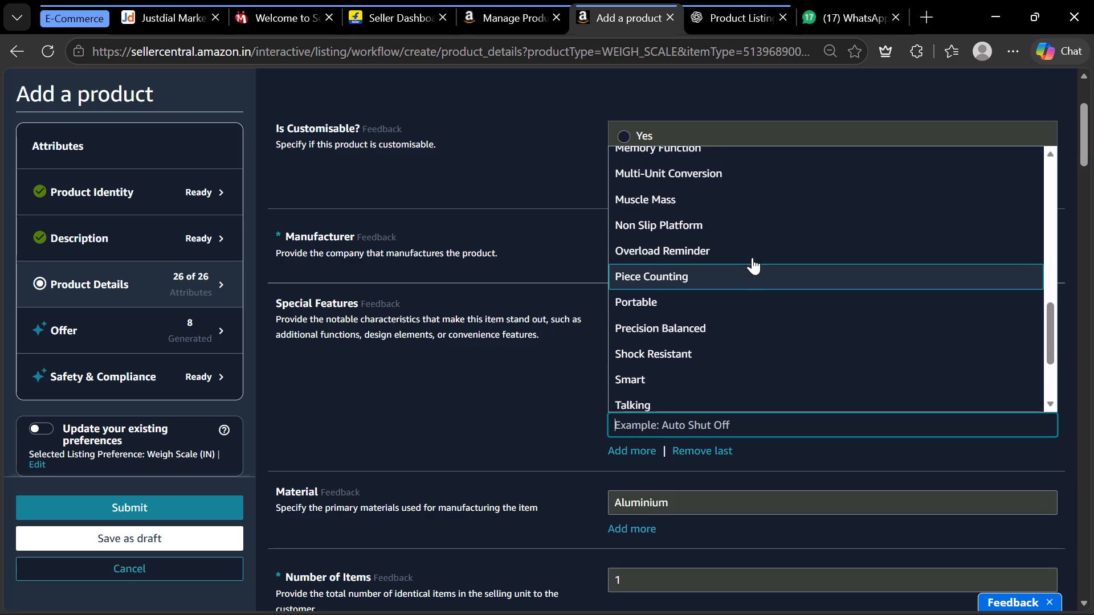
scroll(752, 257, up, 3)
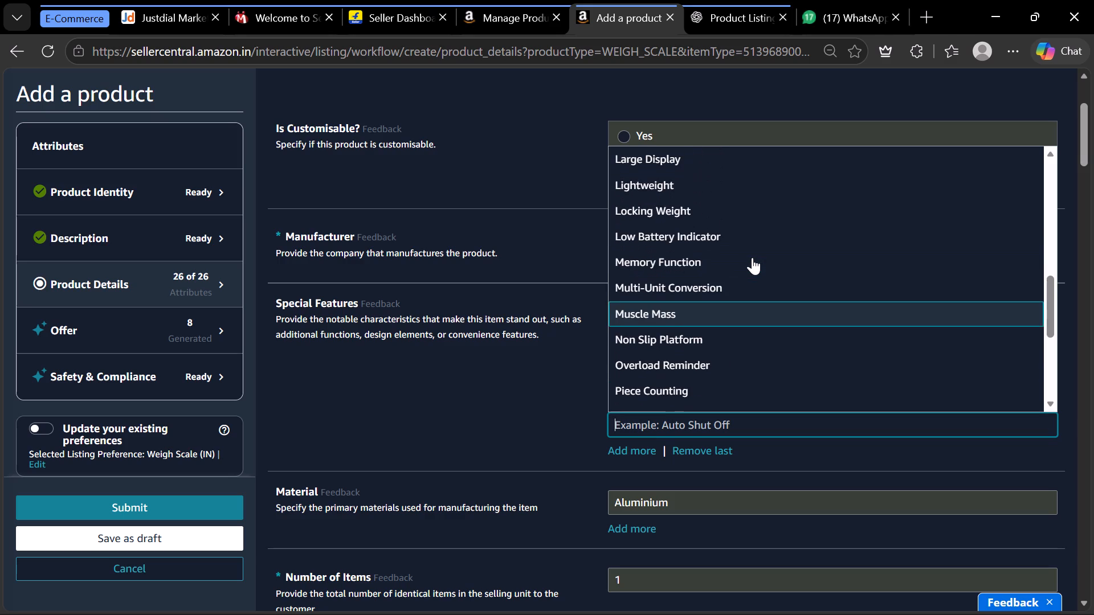
scroll(752, 257, up, 1)
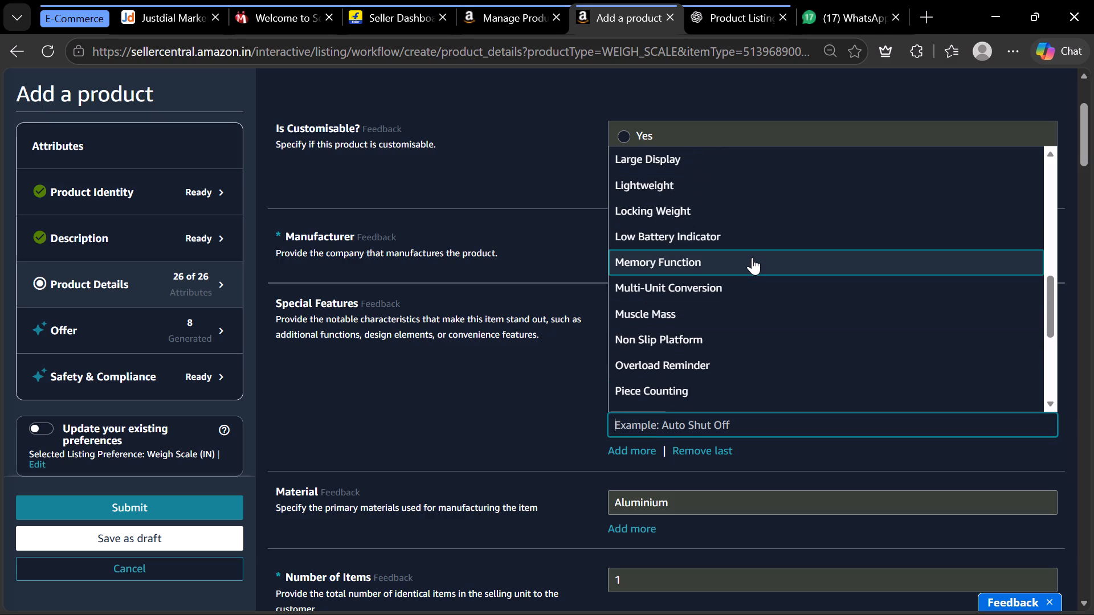
scroll(737, 224, up, 1)
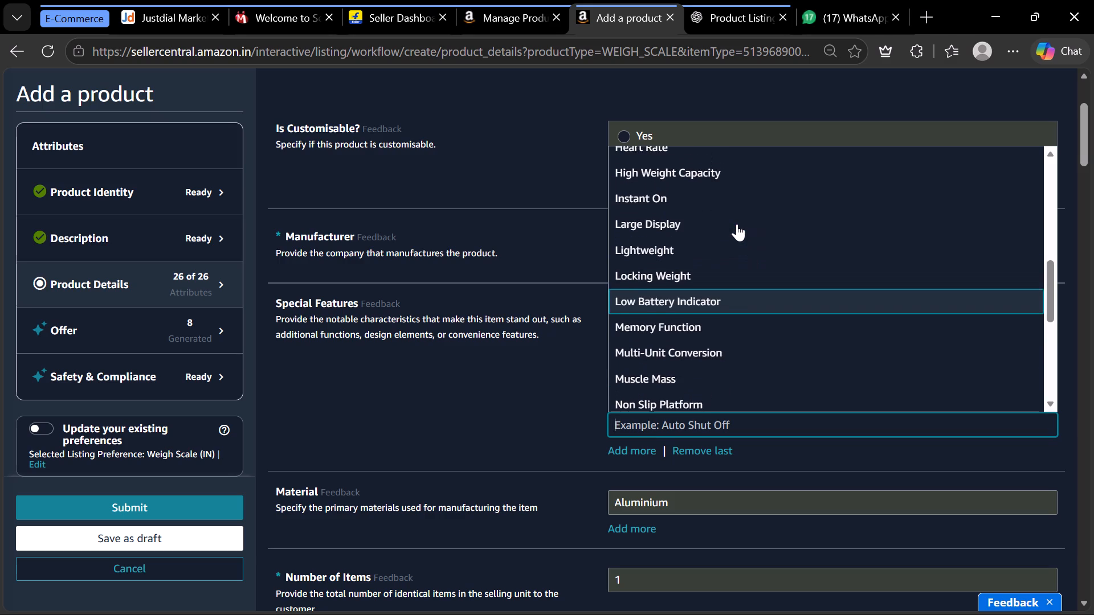
scroll(737, 224, up, 2)
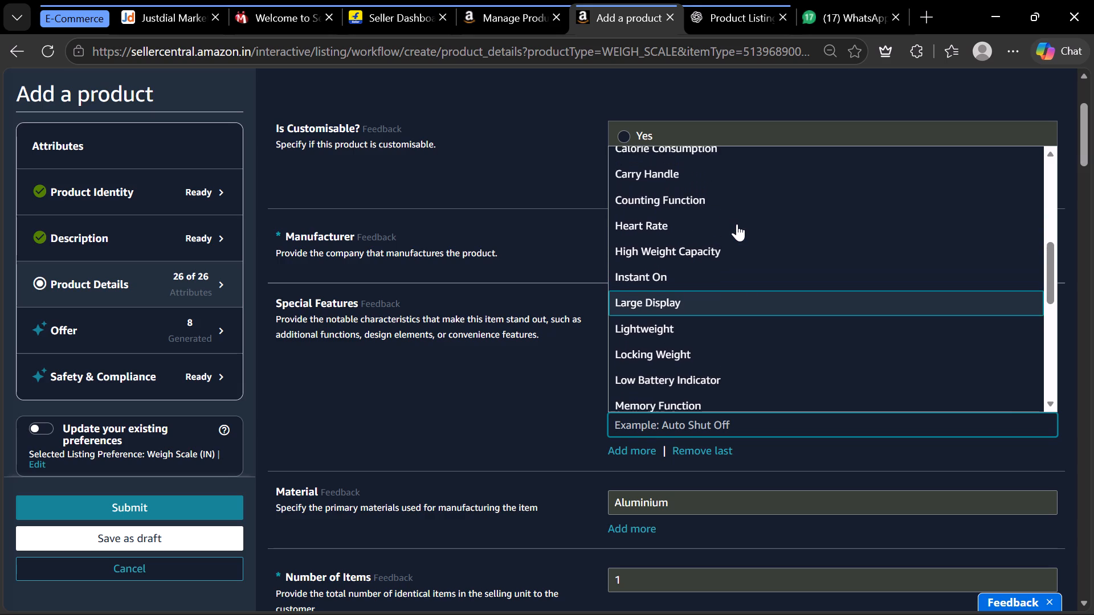
scroll(737, 224, up, 3)
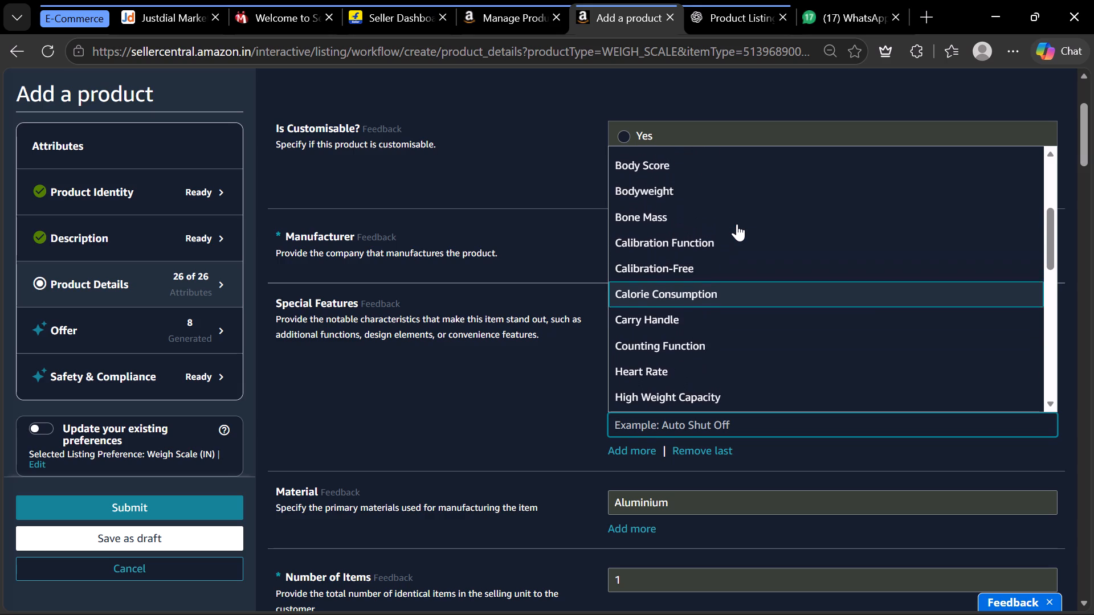
scroll(737, 224, up, 4)
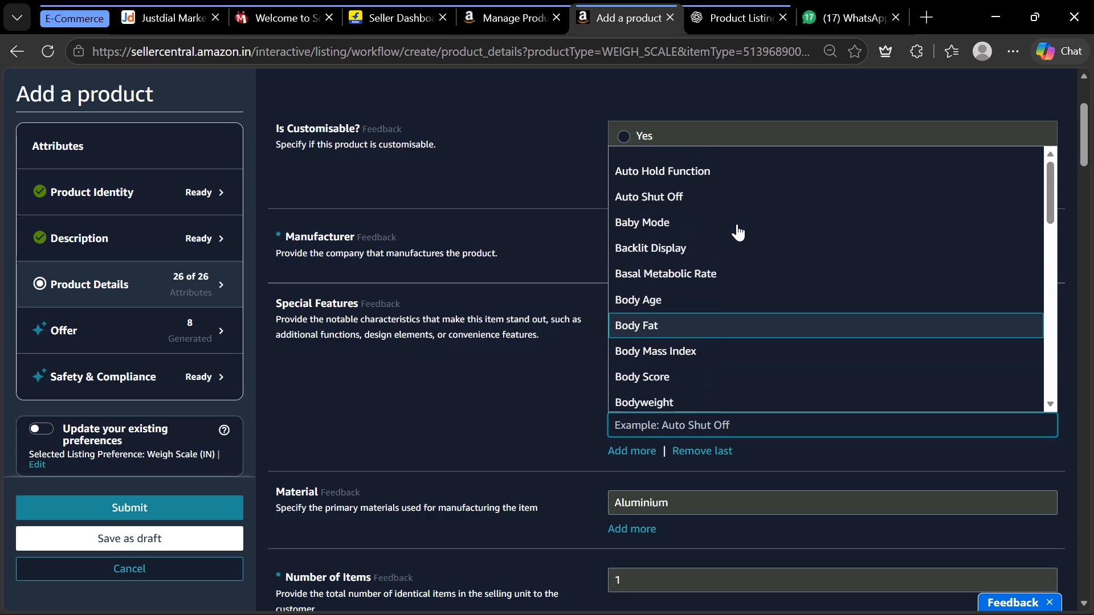
scroll(737, 224, down, 3)
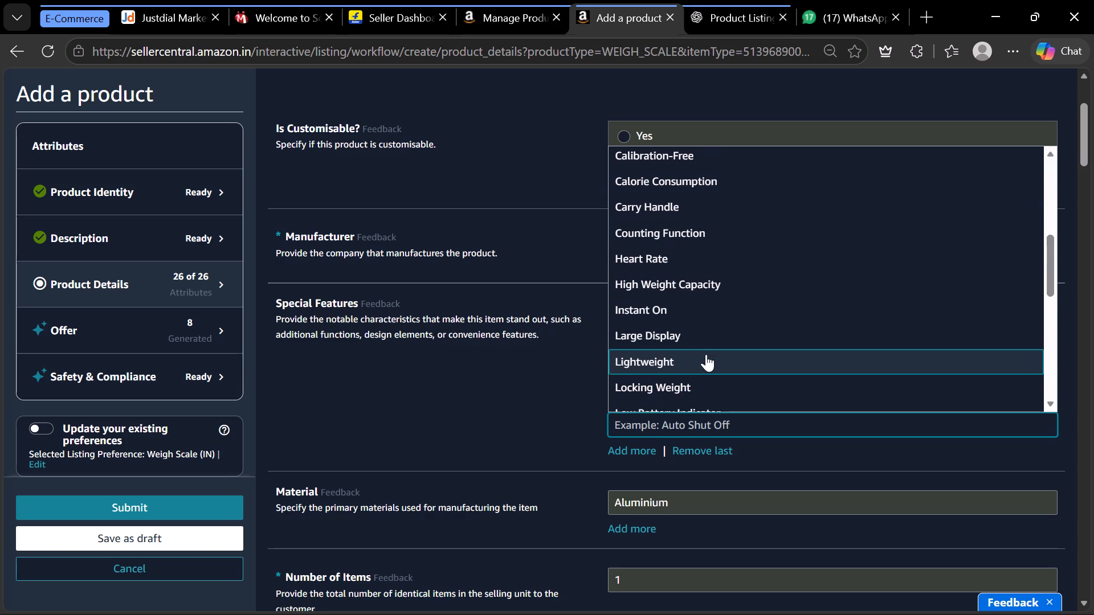
click(705, 342)
click(543, 407)
Set the product's material to Plastic in place of Aluminium.
scroll(543, 407, down, 1)
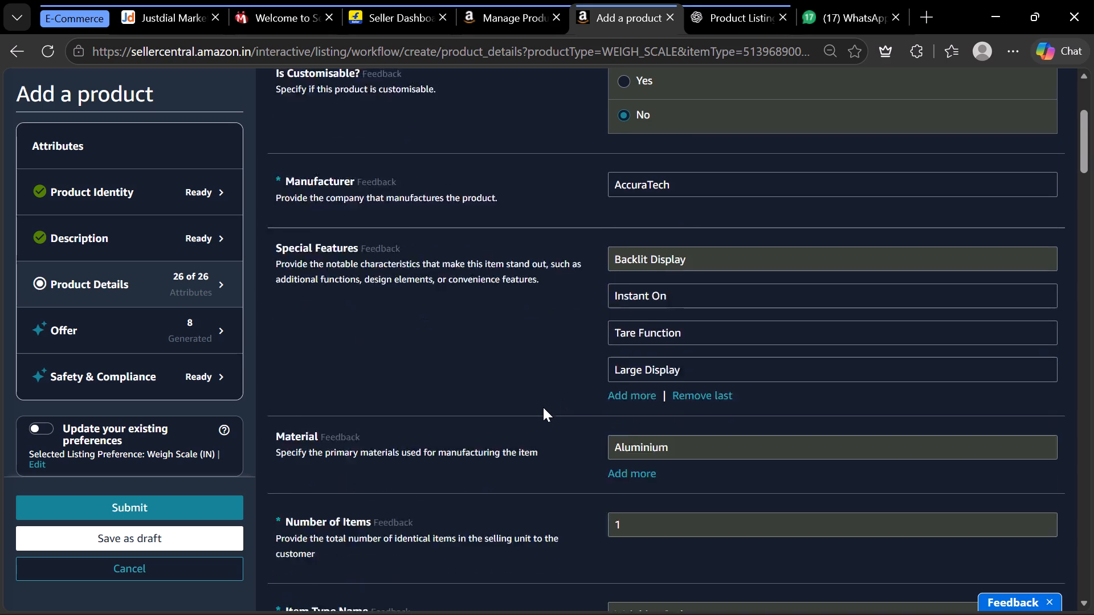
scroll(543, 407, down, 2)
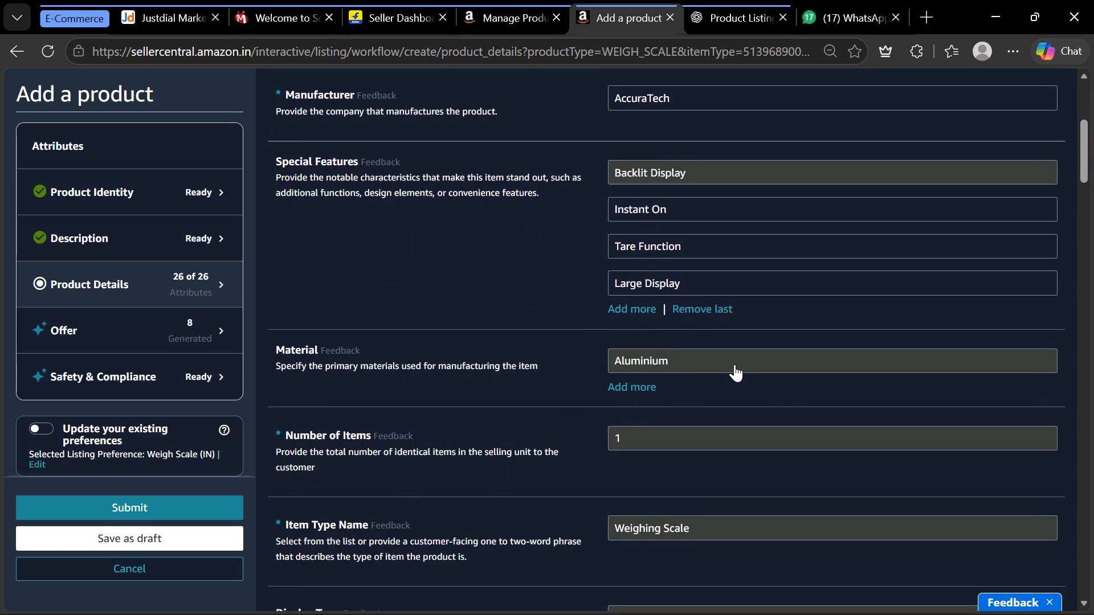
click(734, 364)
key(a)
key(ctrl+BackSpace)
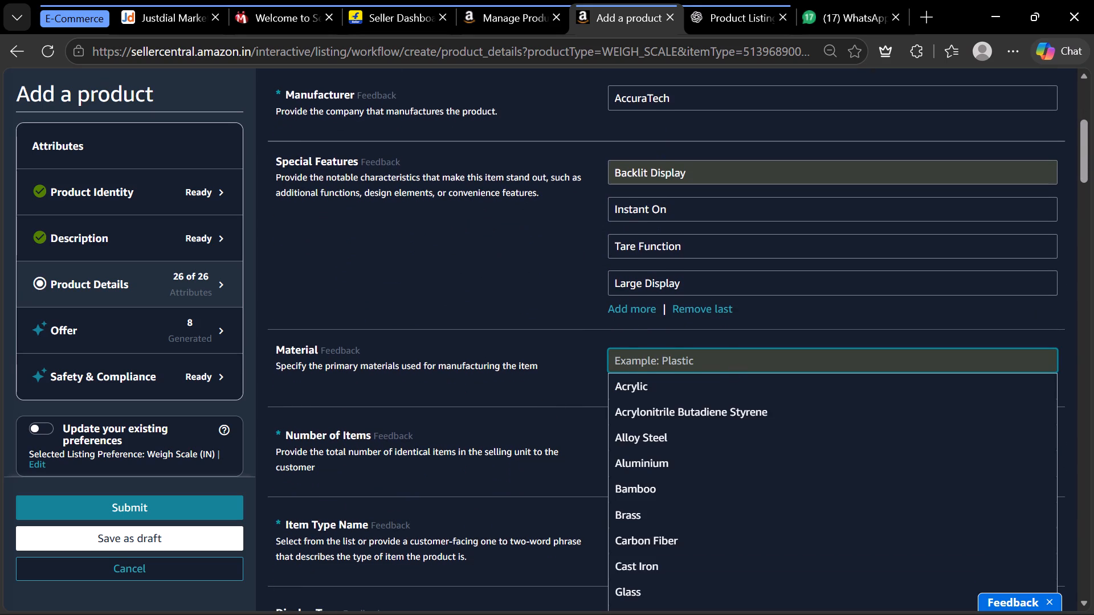
text(Plas)
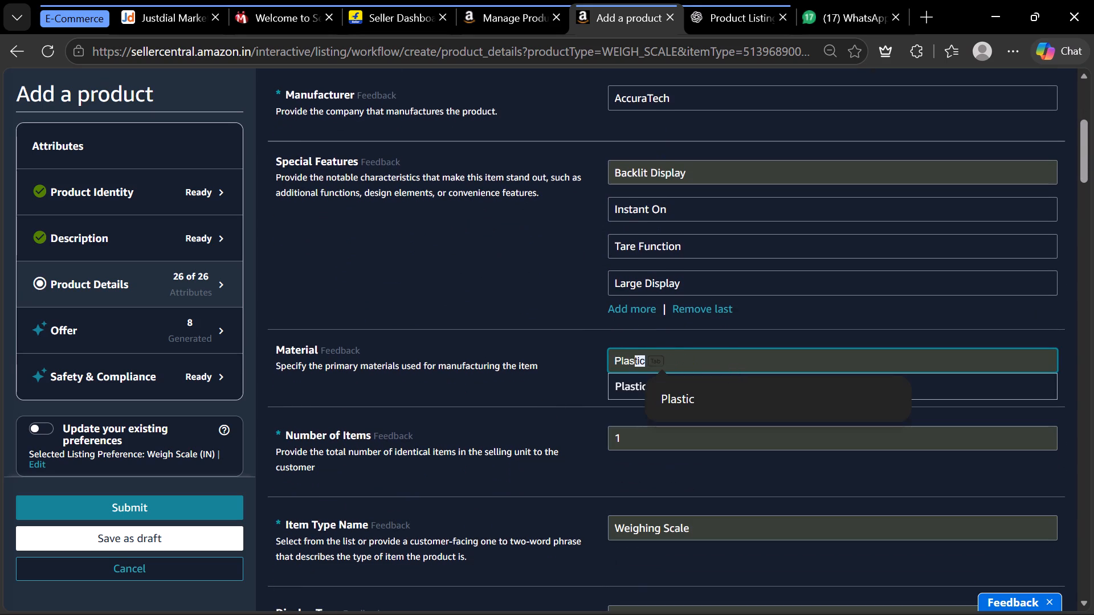
click(626, 387)
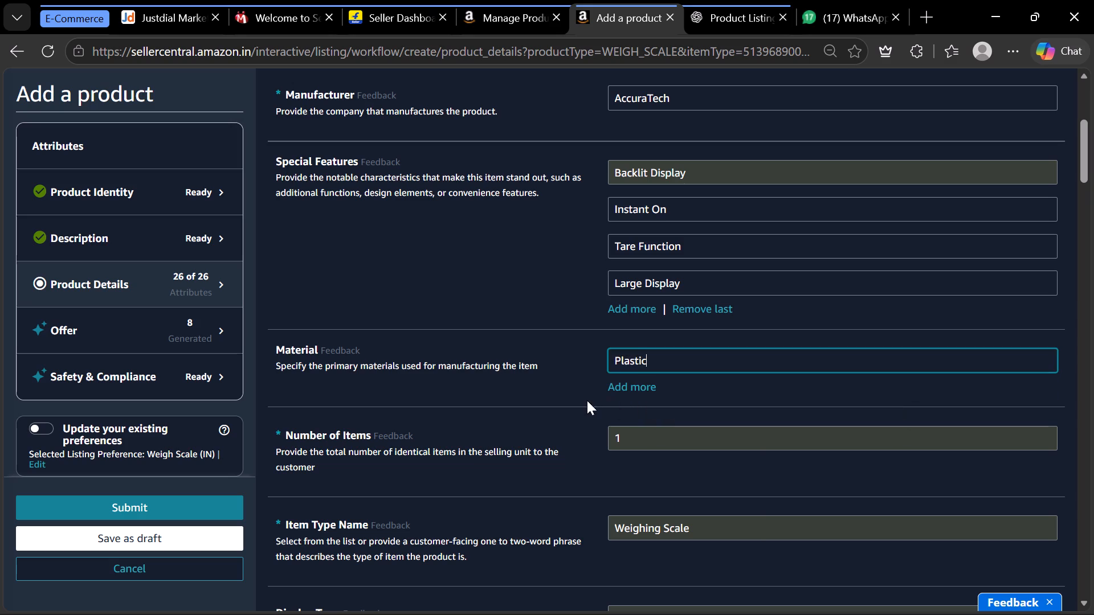
click(562, 408)
Set the product's color to White in place of the generated color.
scroll(562, 408, down, 2)
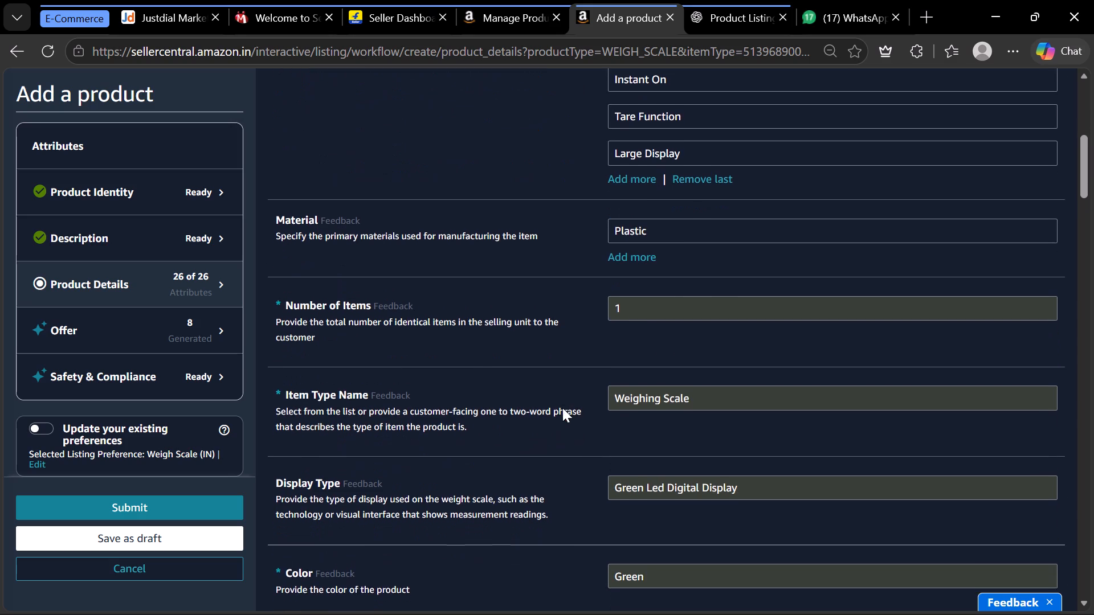
scroll(562, 408, down, 1)
click(650, 405)
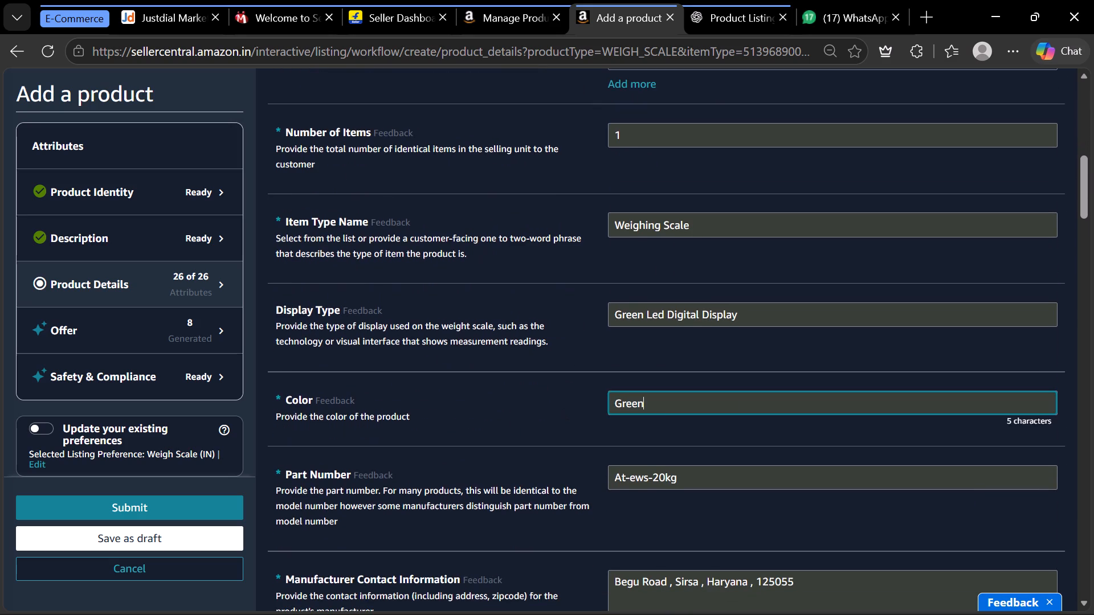
key(BackSpace)
key(BackSpace)
key(BackSpace)
key(BackSpace)
key(BackSpace)
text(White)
click(546, 436)
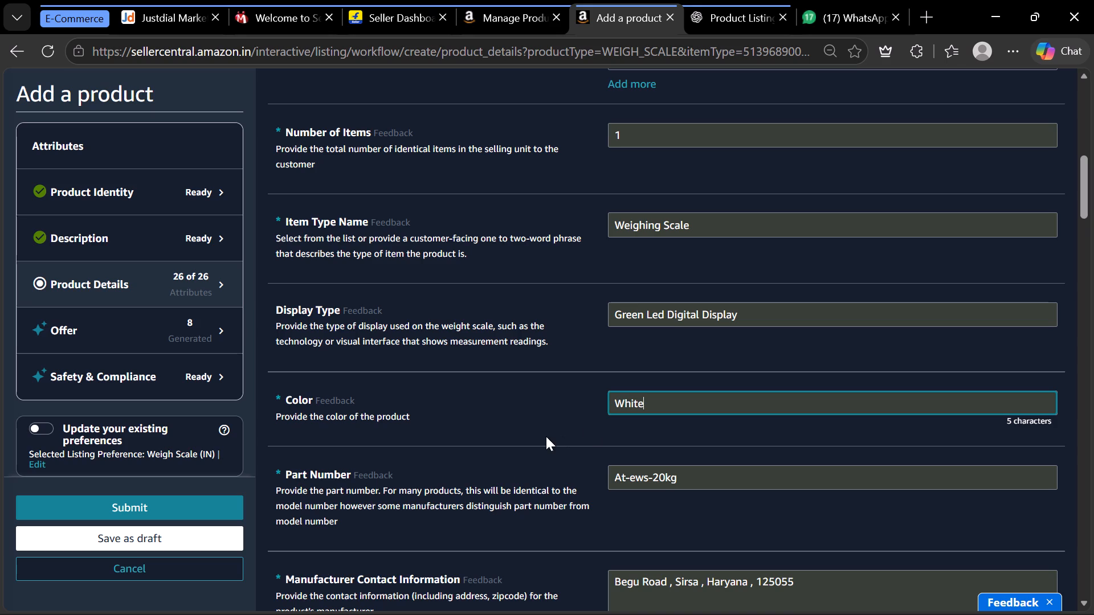
Review the remaining product details below the color, from unit count and recommended uses through weight capacity and item dimensions.
scroll(546, 436, down, 5)
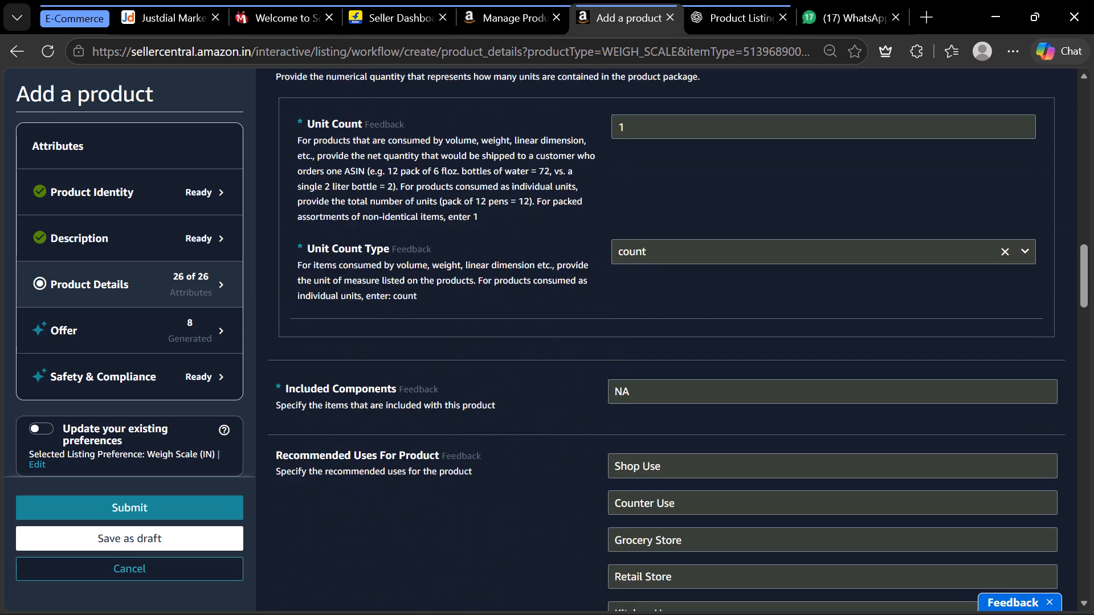
scroll(546, 436, down, 6)
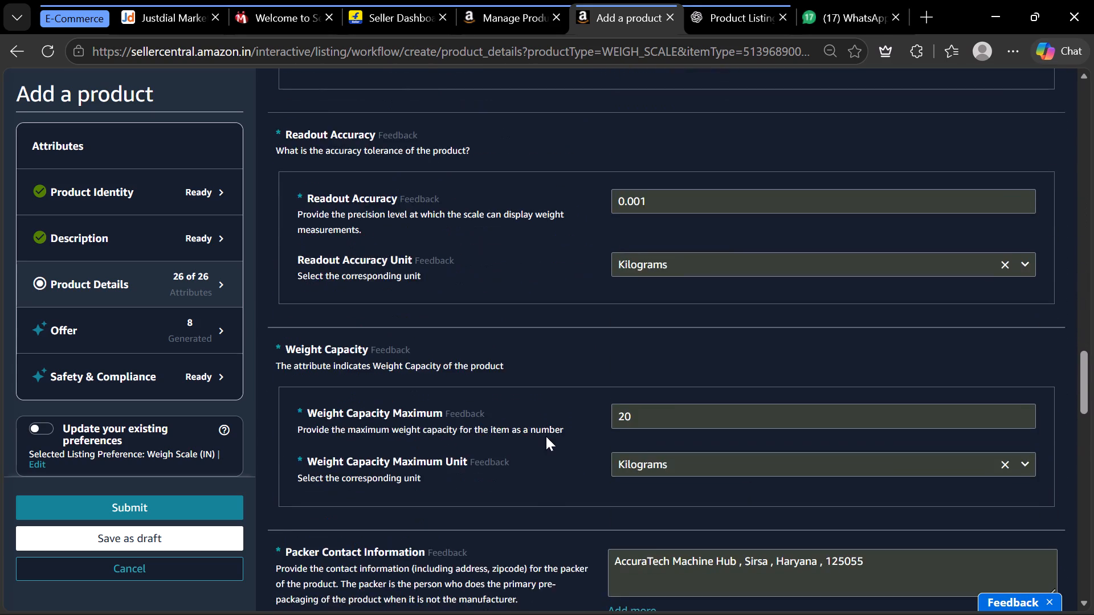
scroll(546, 436, down, 4)
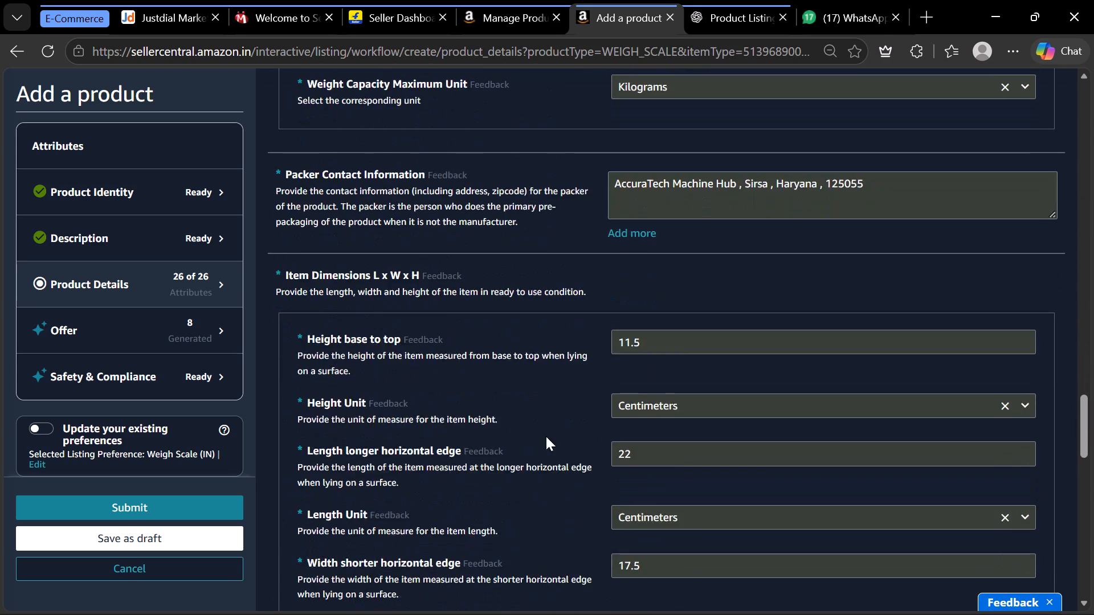
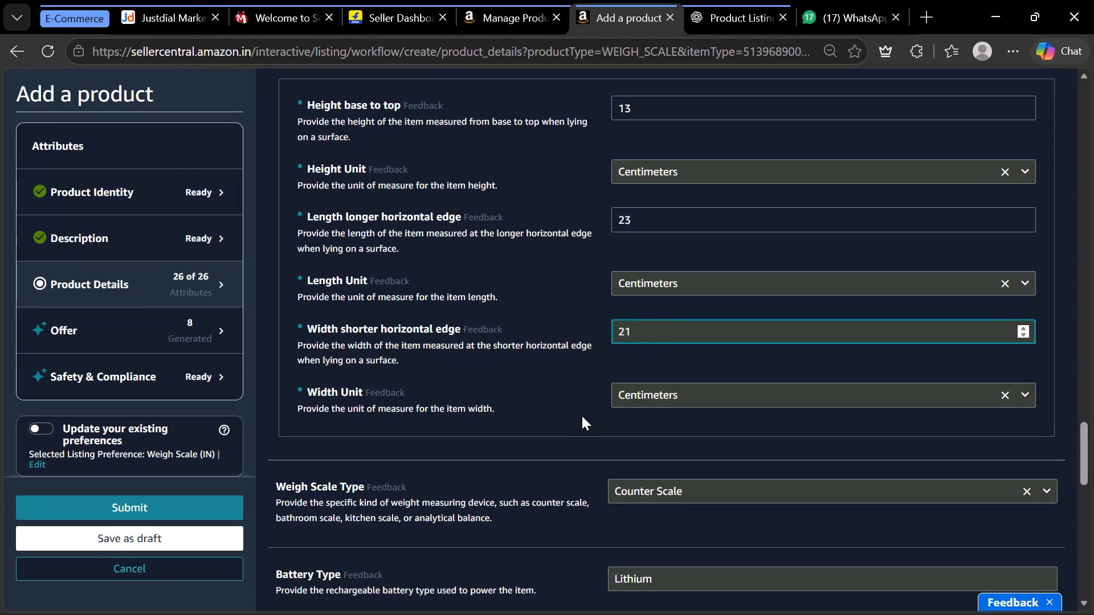
Clear the Lithium entry from the Battery Type attribute, leaving the field empty.
click(583, 414)
scroll(583, 414, down, 2)
scroll(583, 414, up, 1)
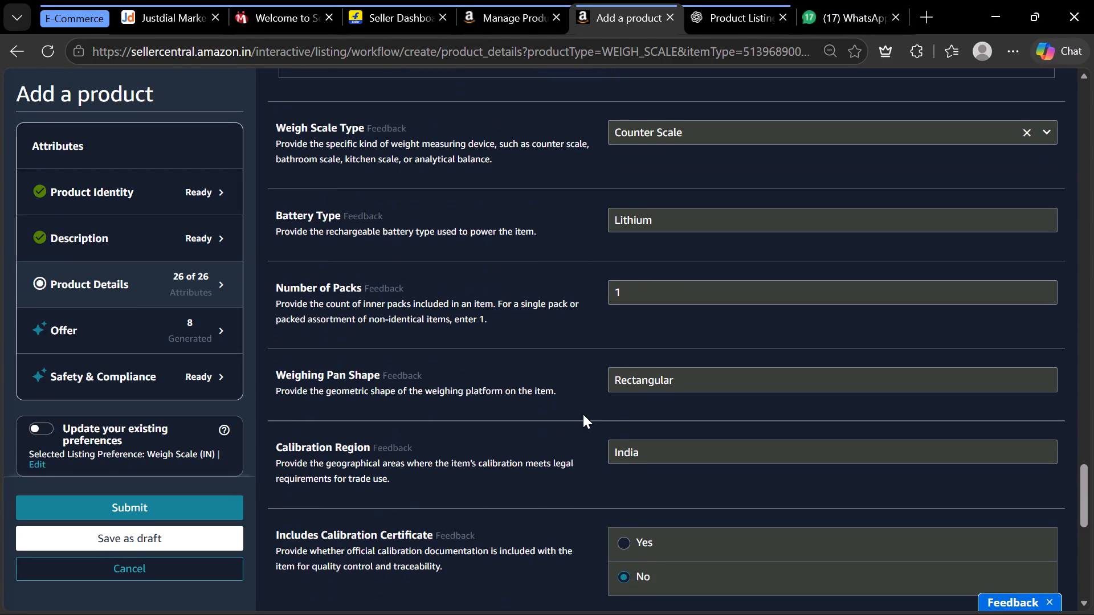
scroll(583, 414, up, 1)
click(672, 212)
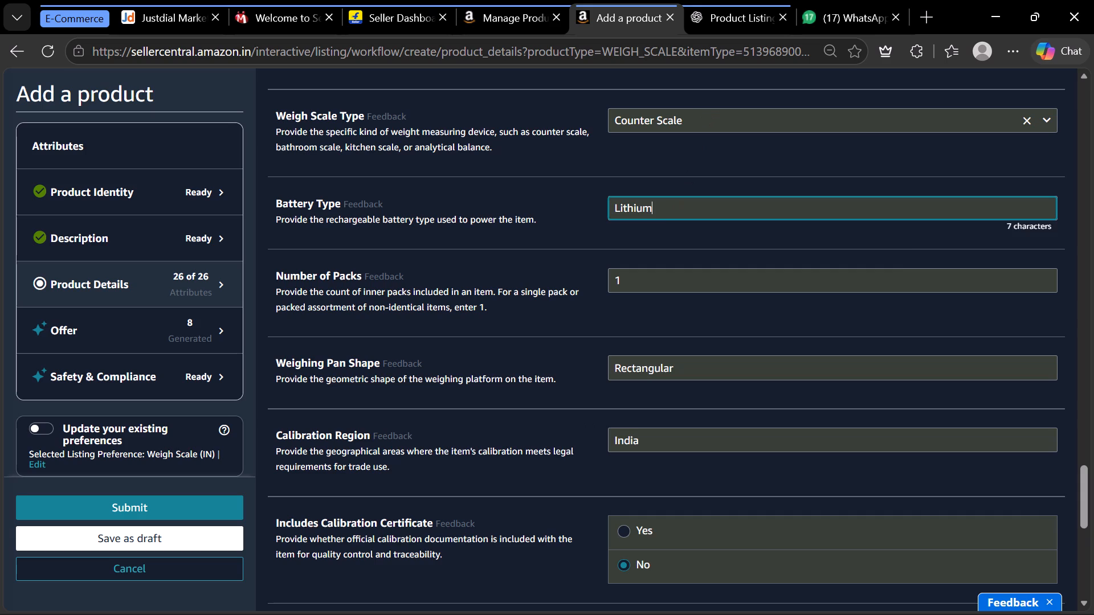
key(BackSpace)
key(BackSpace)
key(BackSpace)
key(BackSpace)
key(BackSpace)
key(BackSpace)
key(BackSpace)
key(BackSpace)
key(BackSpace)
key(BackSpace)
key(BackSpace)
key(BackSpace)
key(BackSpace)
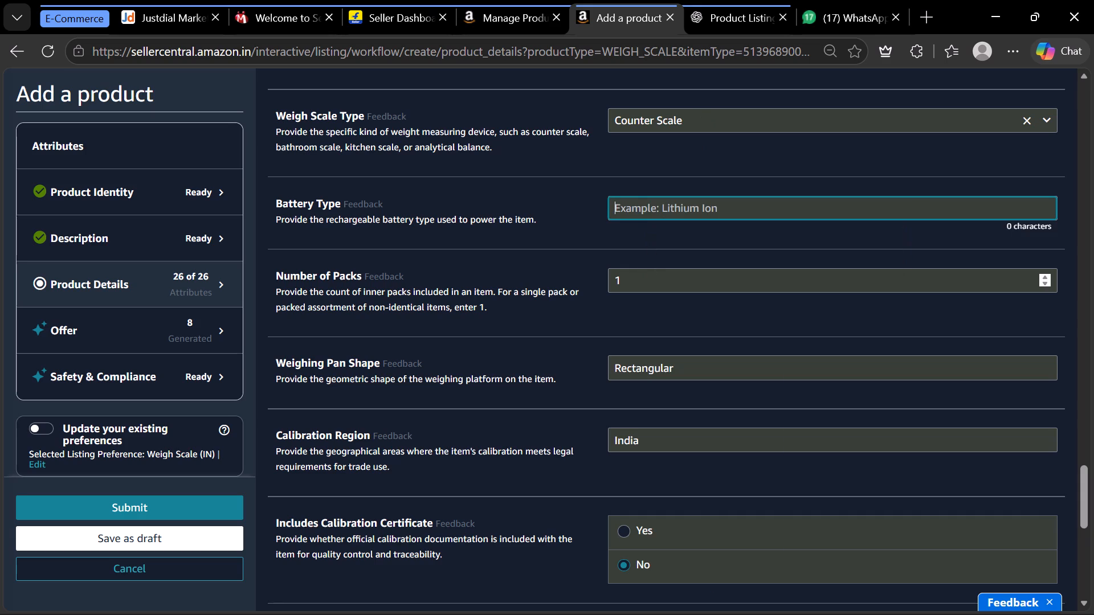
Clear the Number of Packs value, leaving the field empty.
click(636, 284)
key(BackSpace)
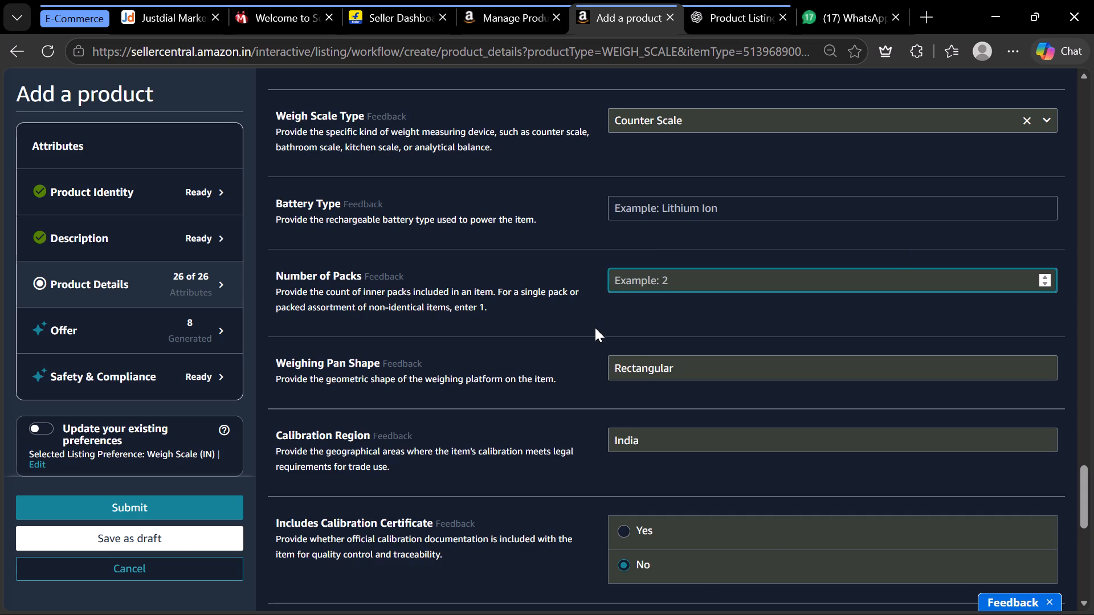
click(586, 328)
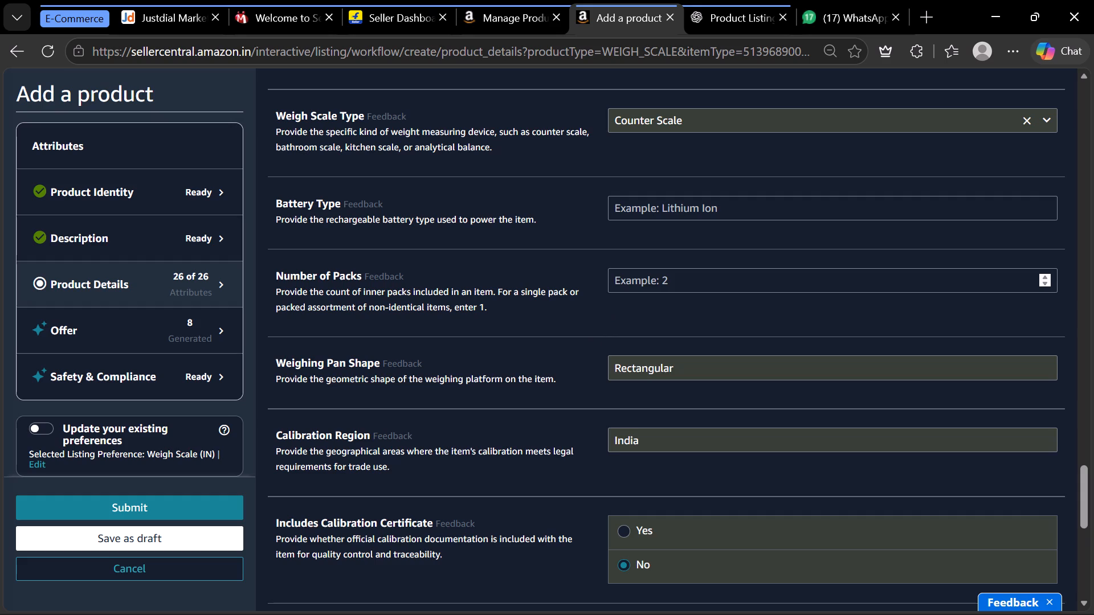
click(604, 309)
scroll(604, 309, down, 1)
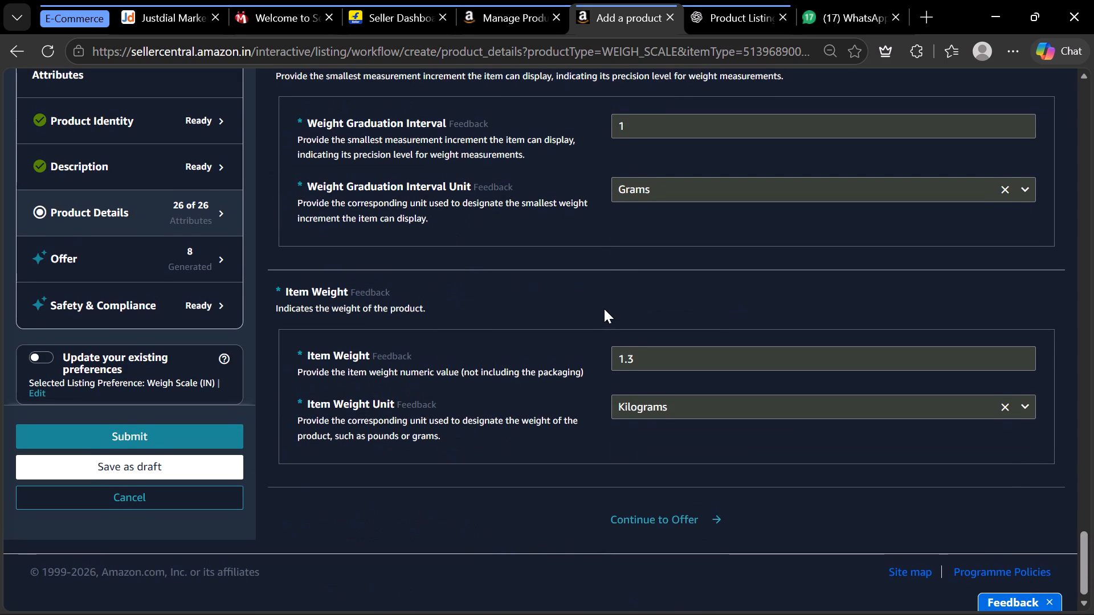
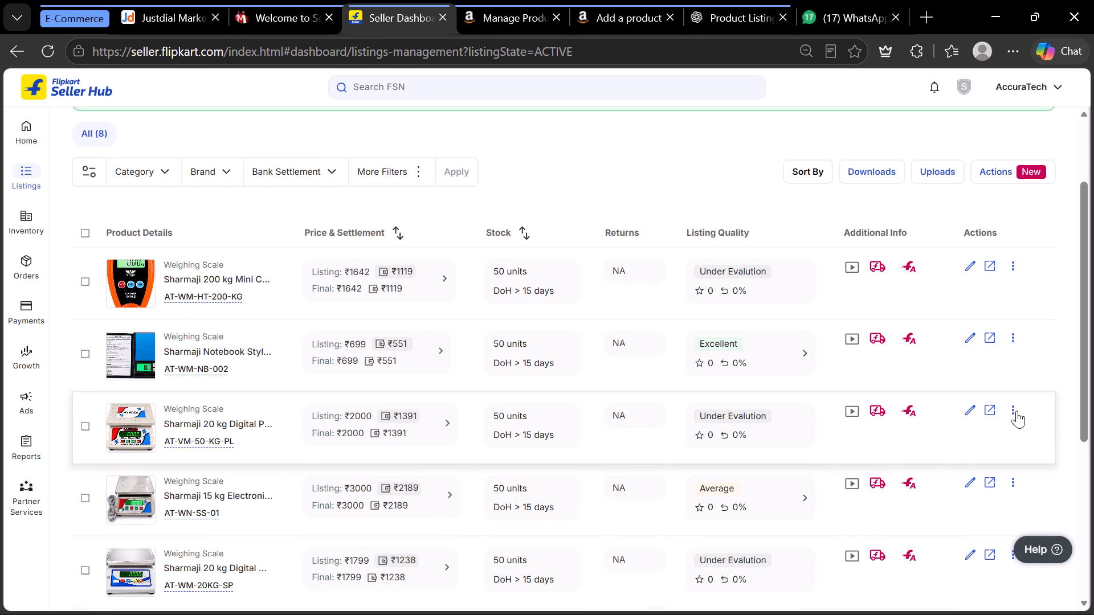
click(572, 435)
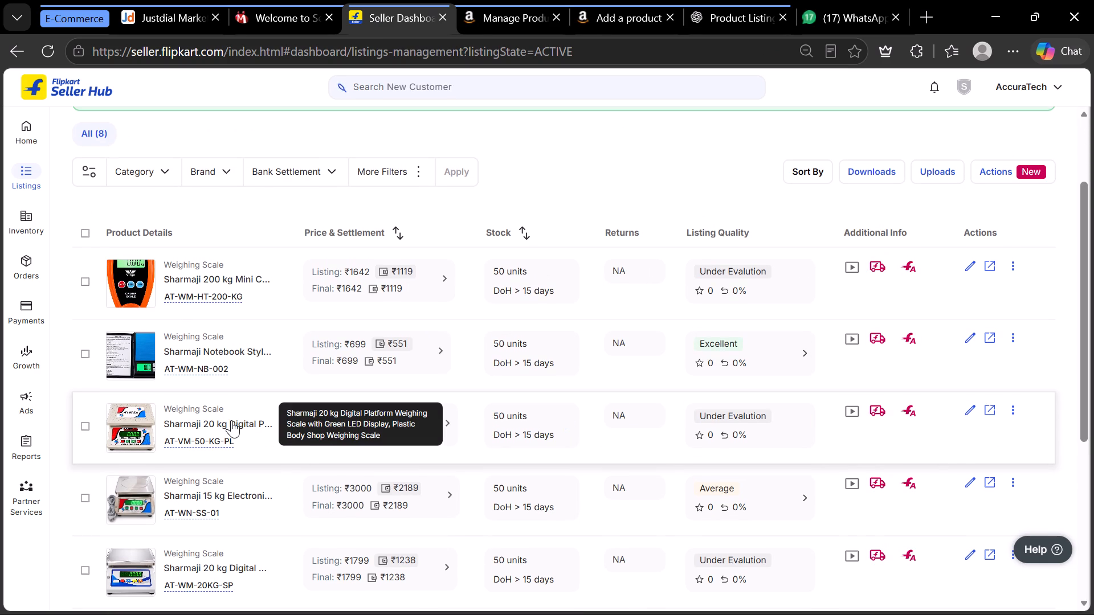
click(148, 427)
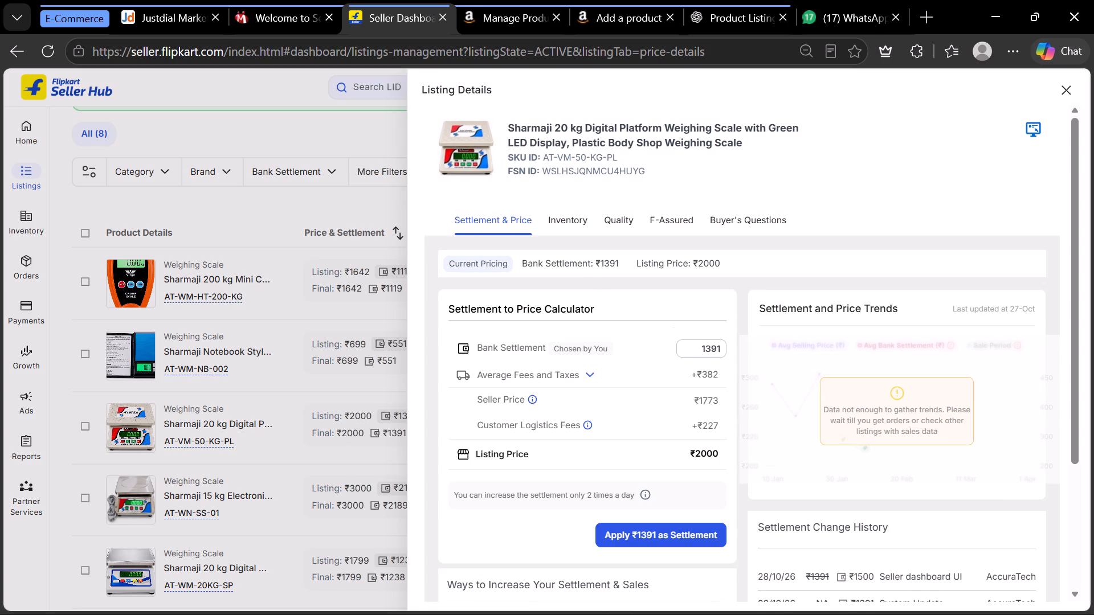
drag(544, 154, 631, 157)
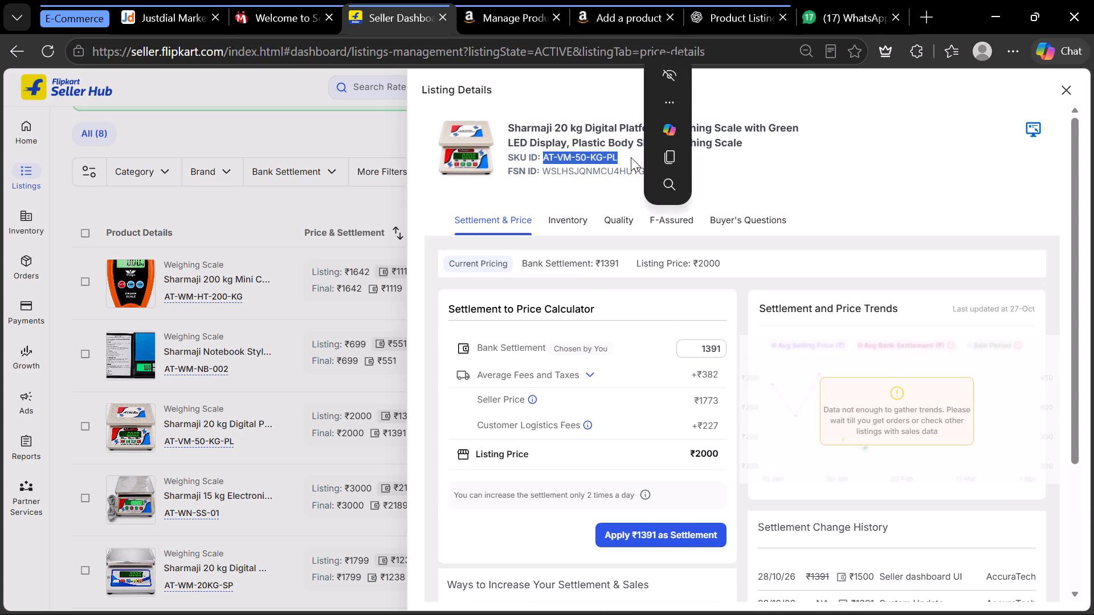
key(ctrl+c)
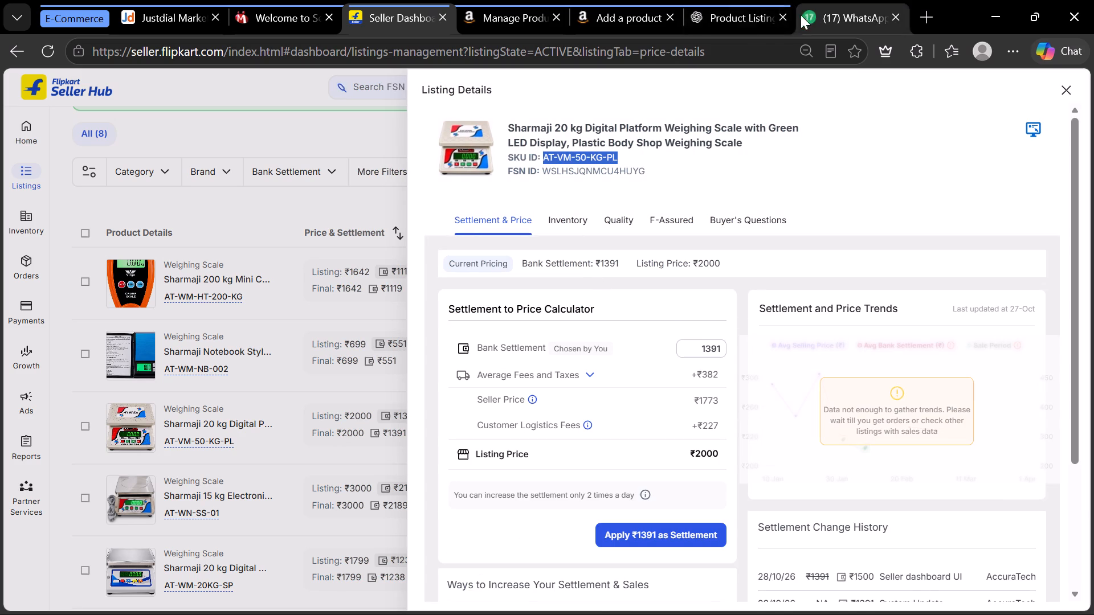
click(607, 21)
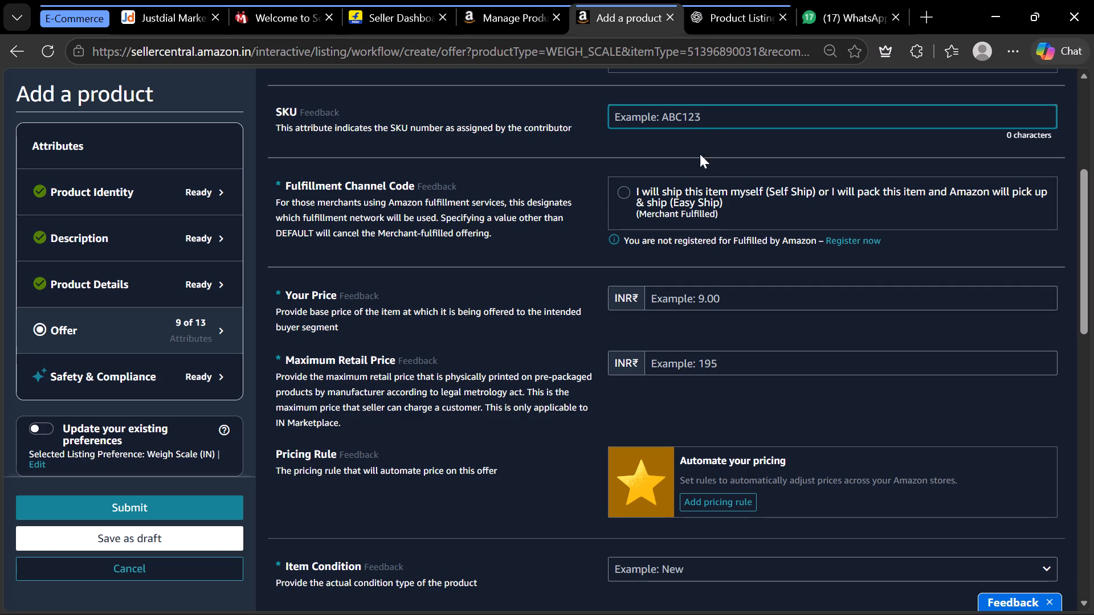
key(ctrl+v)
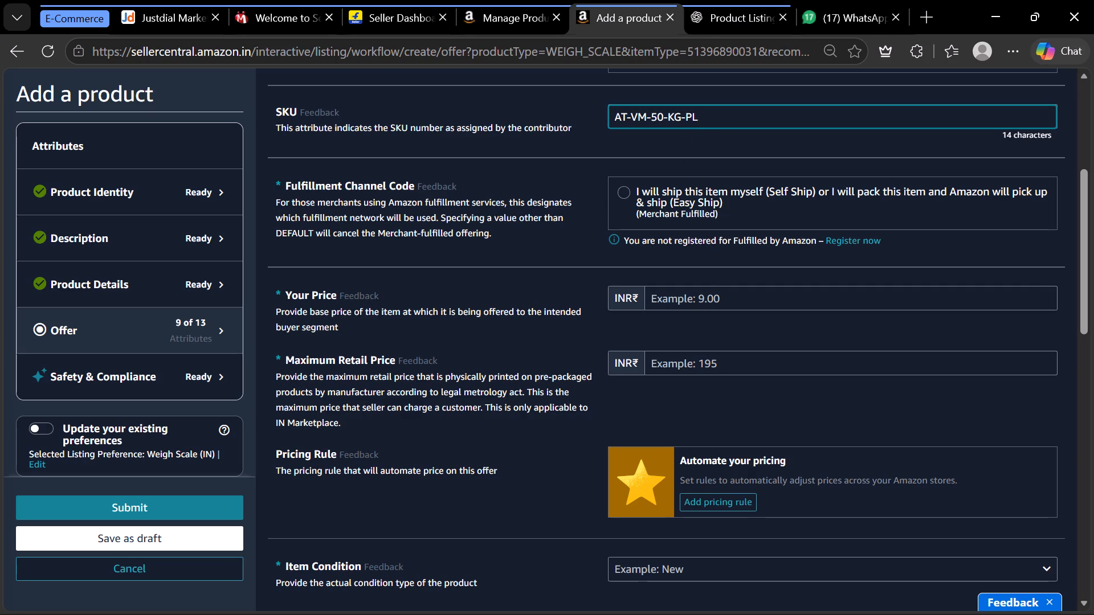
Correct the capacity number in the offer's SKU so it reads AT-VM-20-KG-PL.
click(658, 116)
key(BackSpace)
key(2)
Choose the merchant-fulfilled shipping option (Self Ship or Easy Ship) and set the available quantity to 50.
click(626, 190)
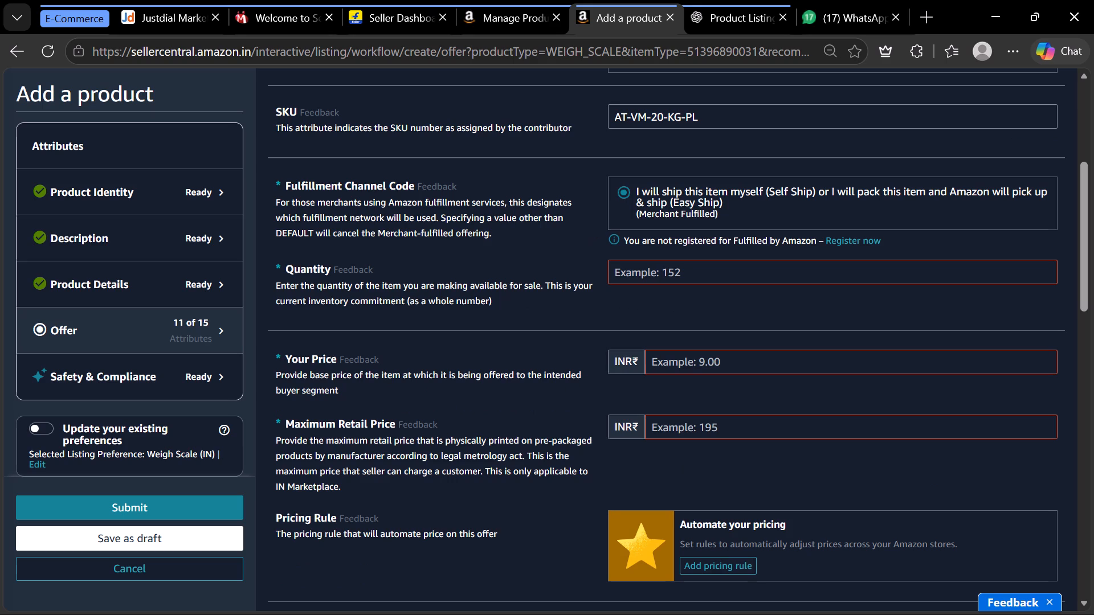
click(650, 273)
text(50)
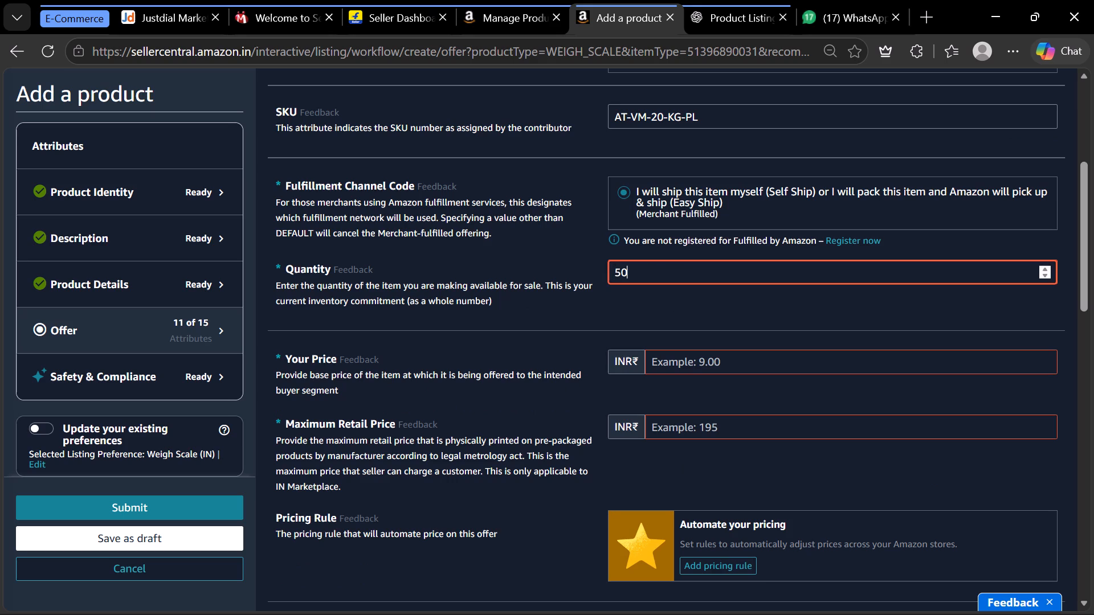
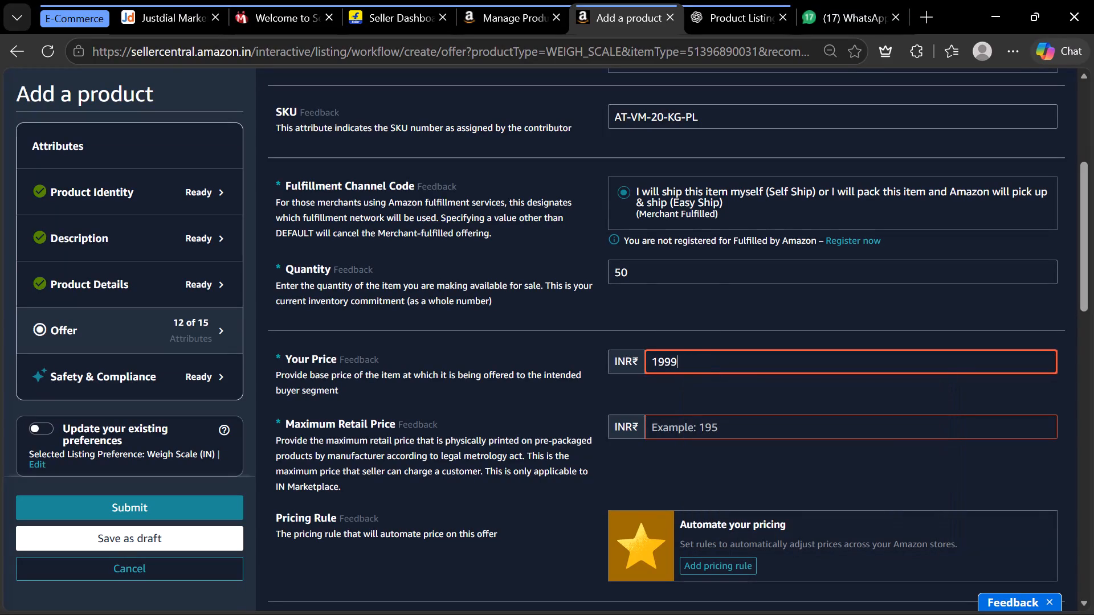
Set the offer's Maximum Retail Price to INR 2,999.
click(710, 428)
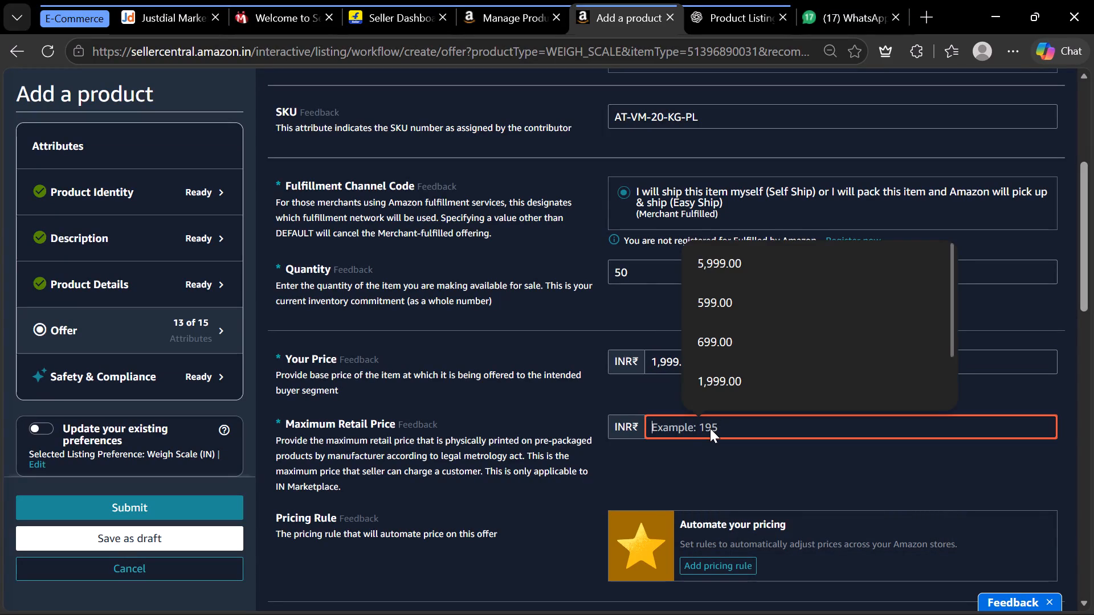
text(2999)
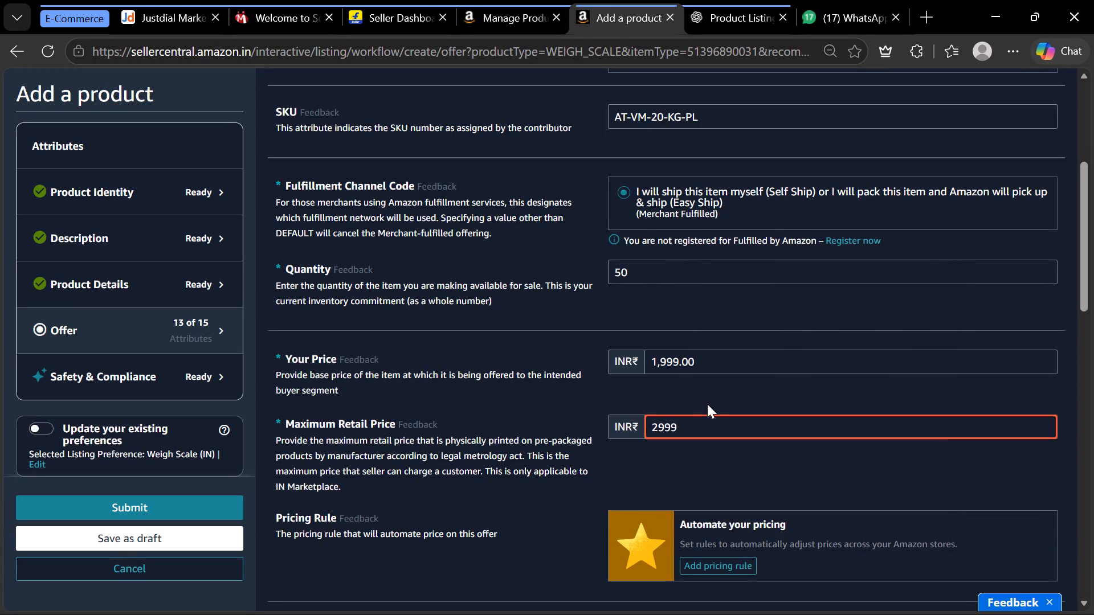
click(707, 400)
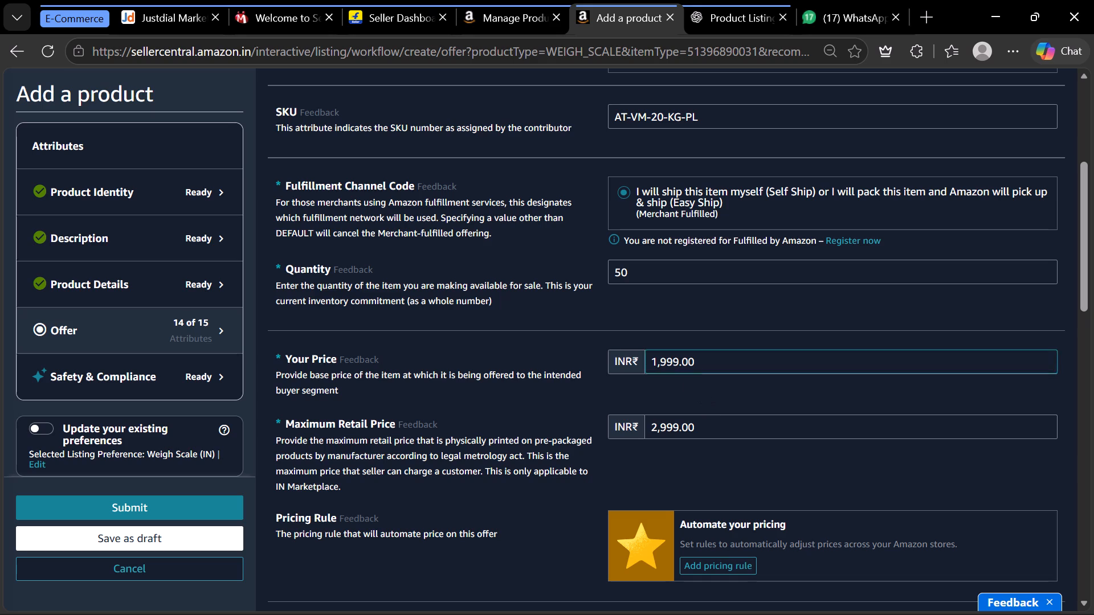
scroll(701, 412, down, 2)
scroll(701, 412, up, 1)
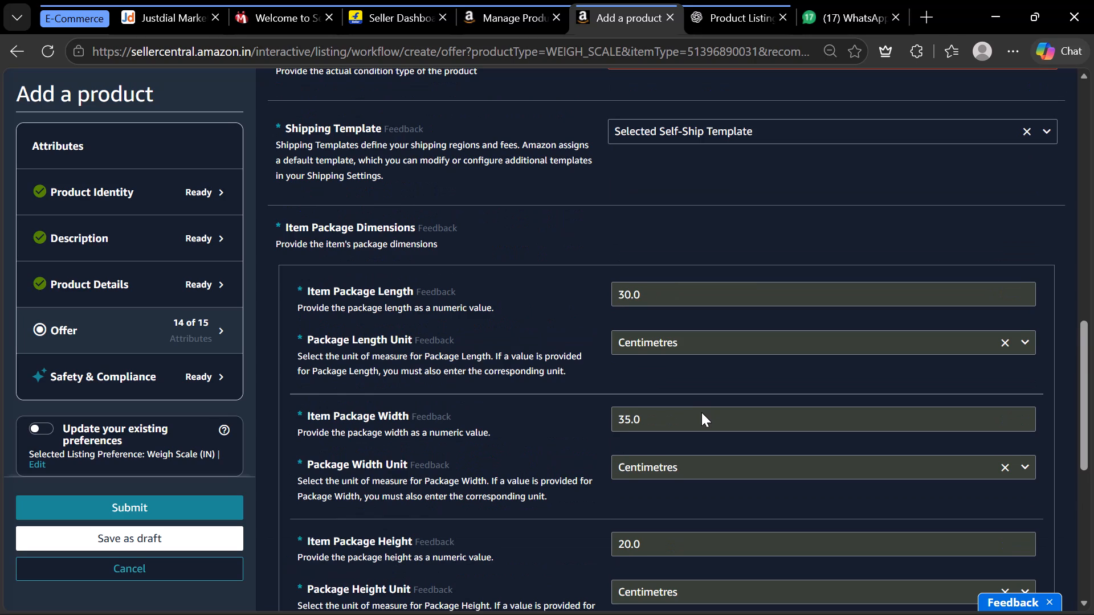
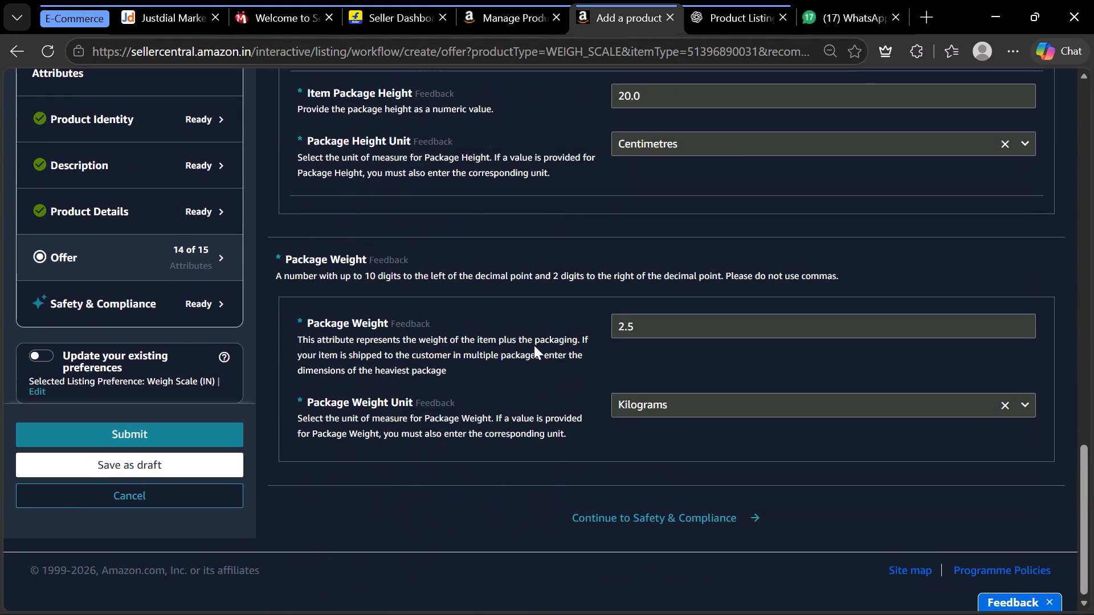
Set the package weight to 1.9 kilograms and try to continue to the Safety & Compliance section.
click(669, 330)
key(BackSpace)
key(BackSpace)
key(BackSpace)
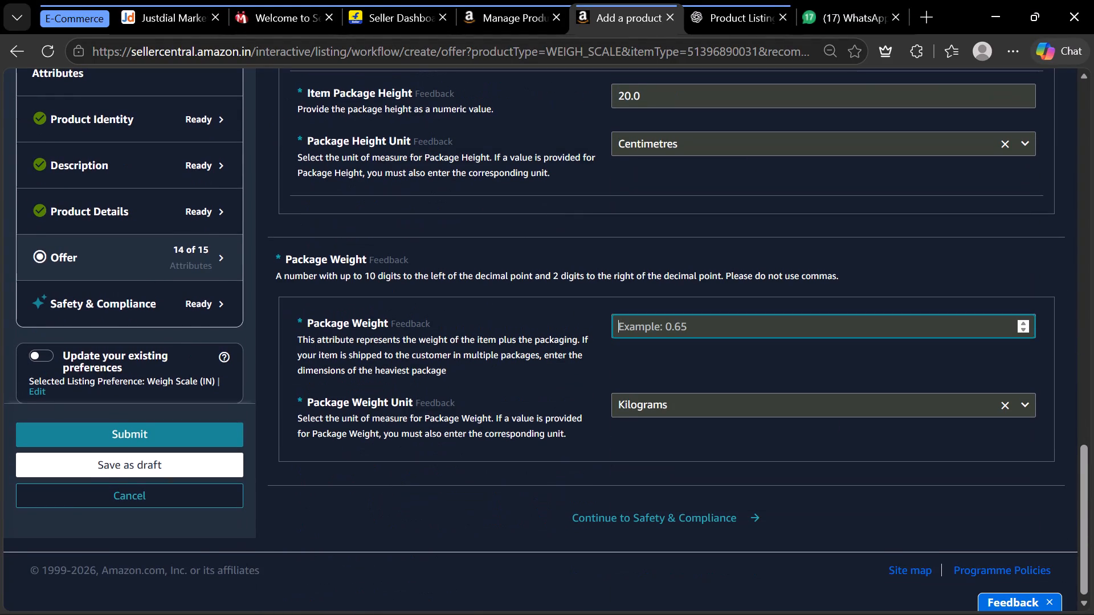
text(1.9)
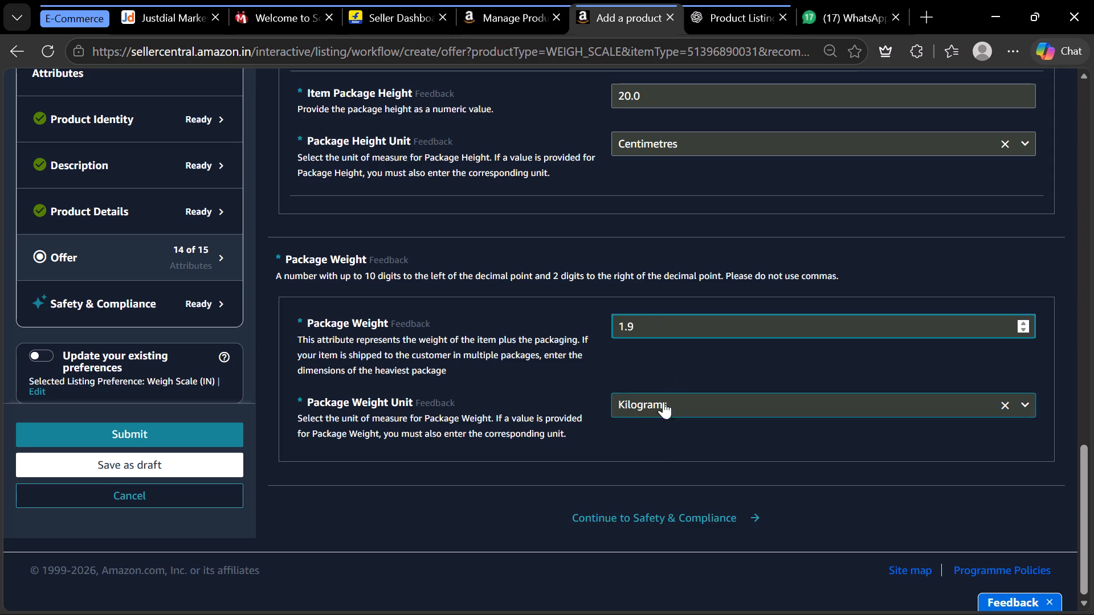
click(632, 515)
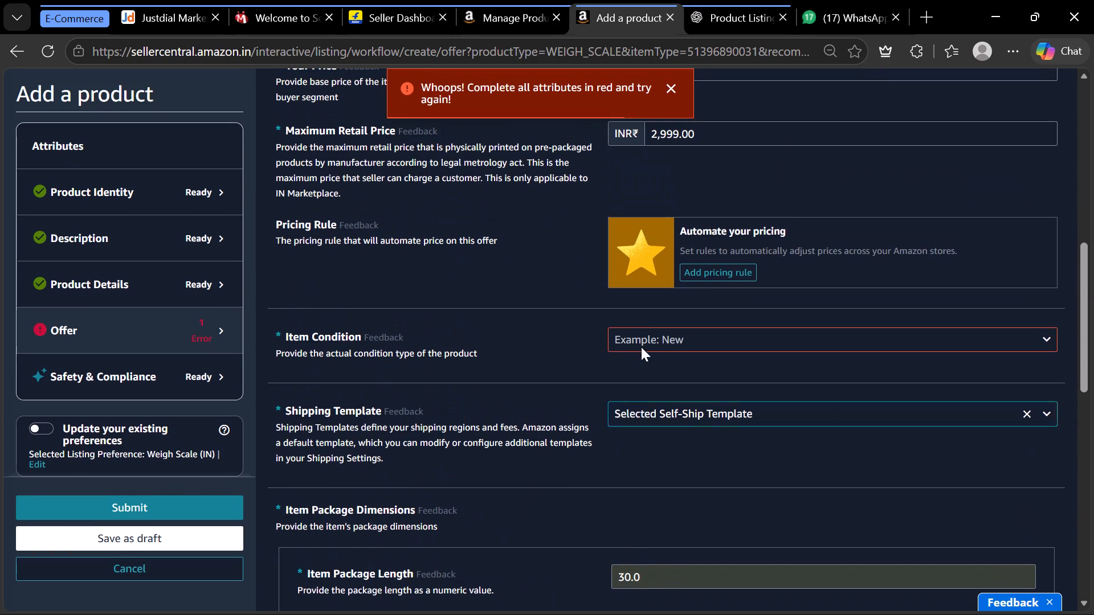
Set the offer's item condition to New.
click(640, 332)
click(645, 388)
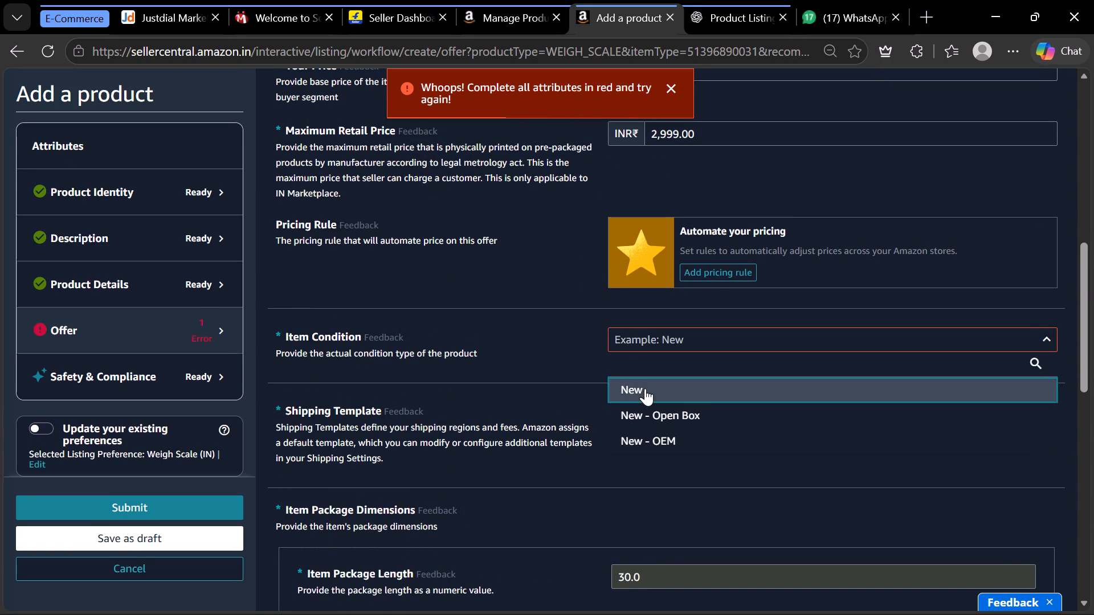
Continue from the offer details to Safety & Compliance and submit the listing.
scroll(521, 460, down, 12)
click(593, 514)
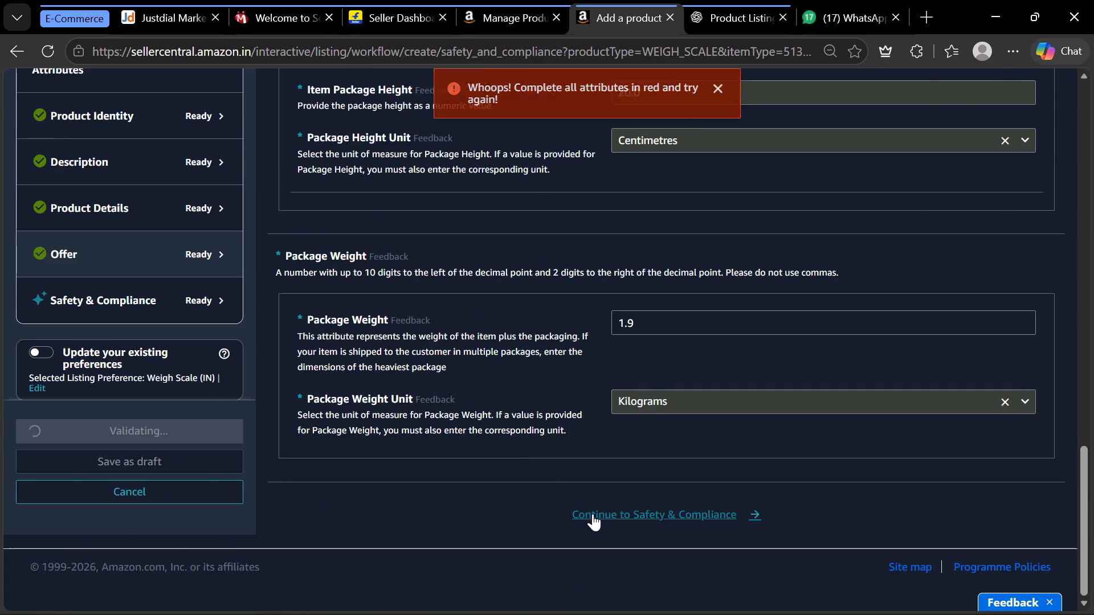
scroll(597, 490, down, 3)
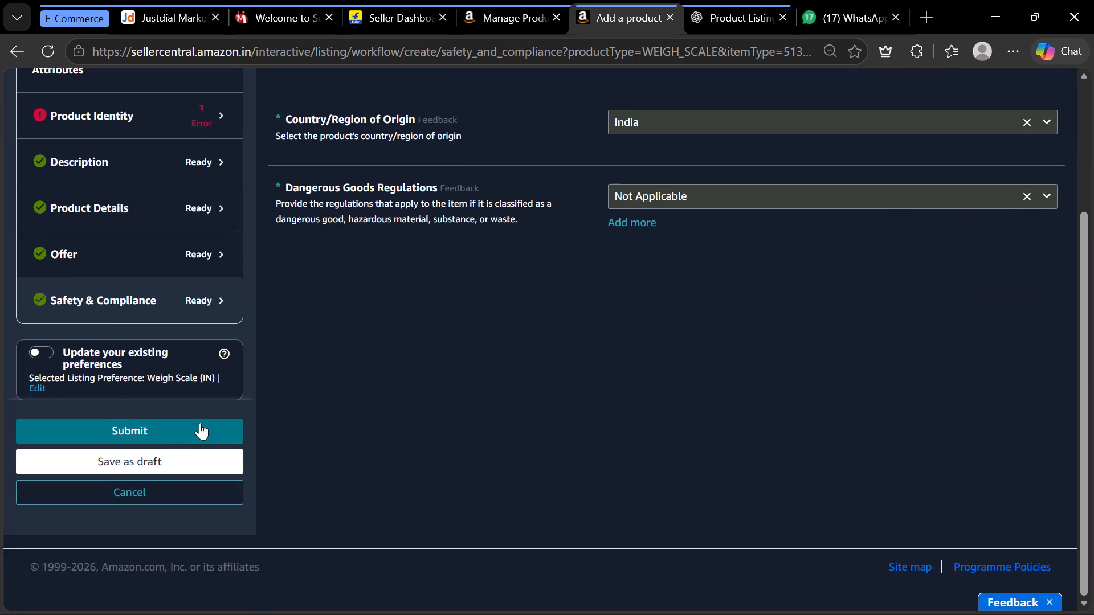
click(186, 430)
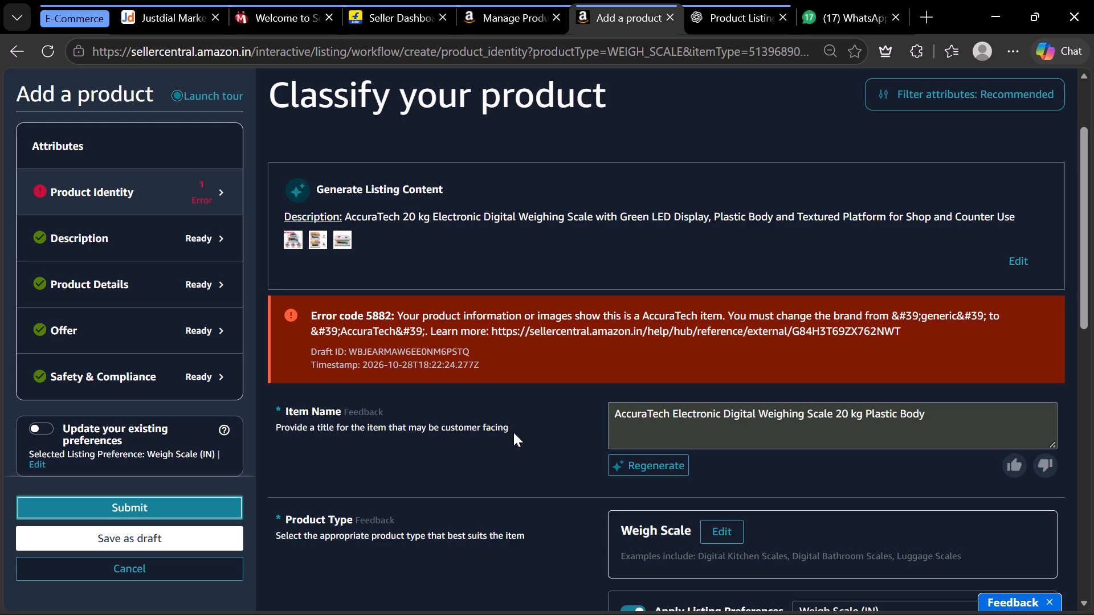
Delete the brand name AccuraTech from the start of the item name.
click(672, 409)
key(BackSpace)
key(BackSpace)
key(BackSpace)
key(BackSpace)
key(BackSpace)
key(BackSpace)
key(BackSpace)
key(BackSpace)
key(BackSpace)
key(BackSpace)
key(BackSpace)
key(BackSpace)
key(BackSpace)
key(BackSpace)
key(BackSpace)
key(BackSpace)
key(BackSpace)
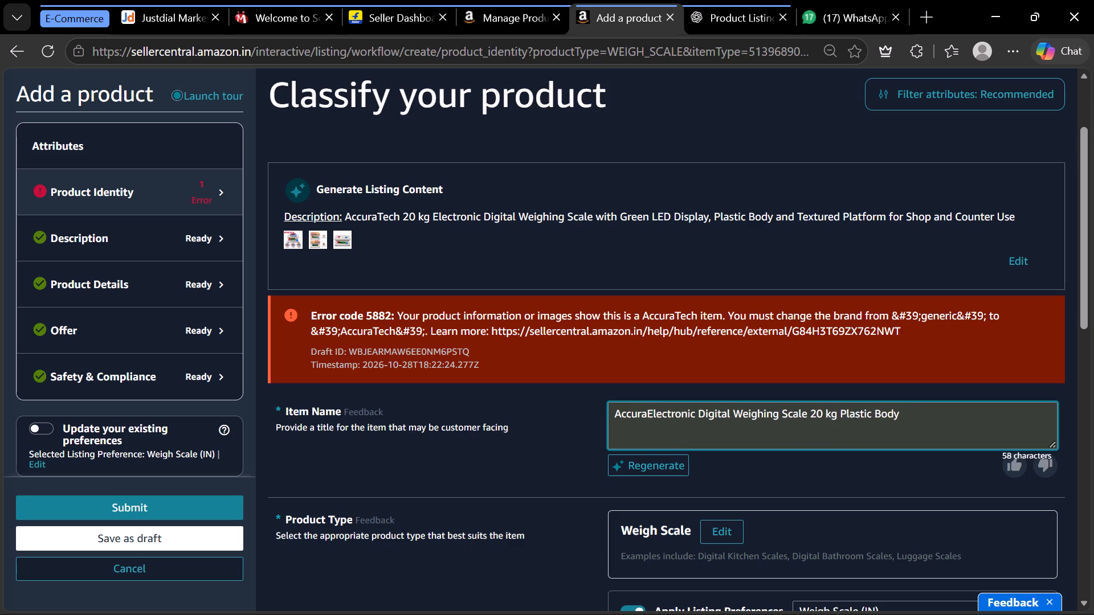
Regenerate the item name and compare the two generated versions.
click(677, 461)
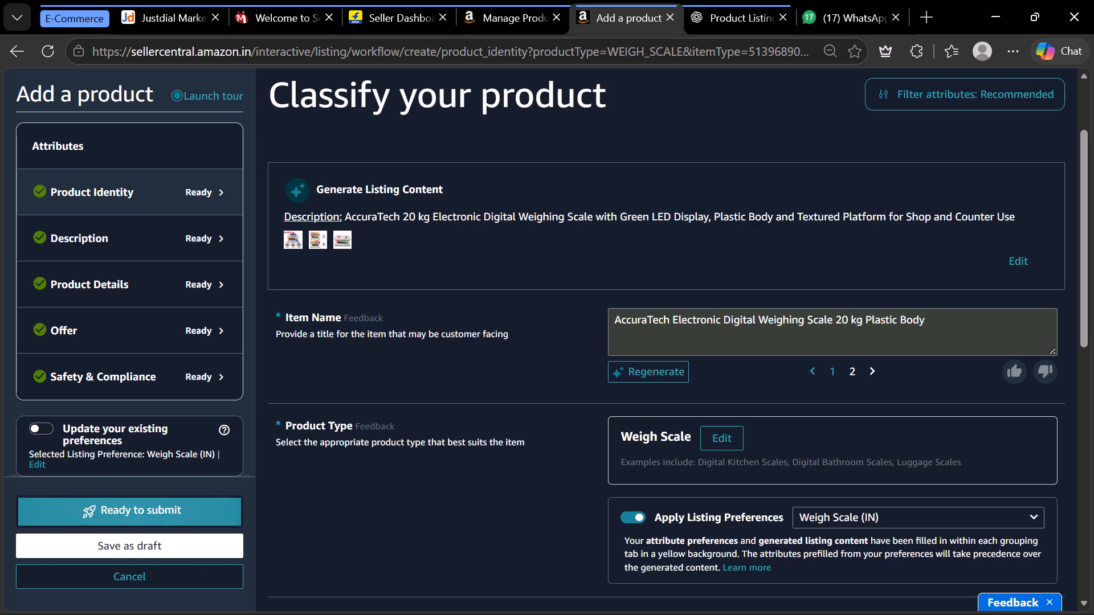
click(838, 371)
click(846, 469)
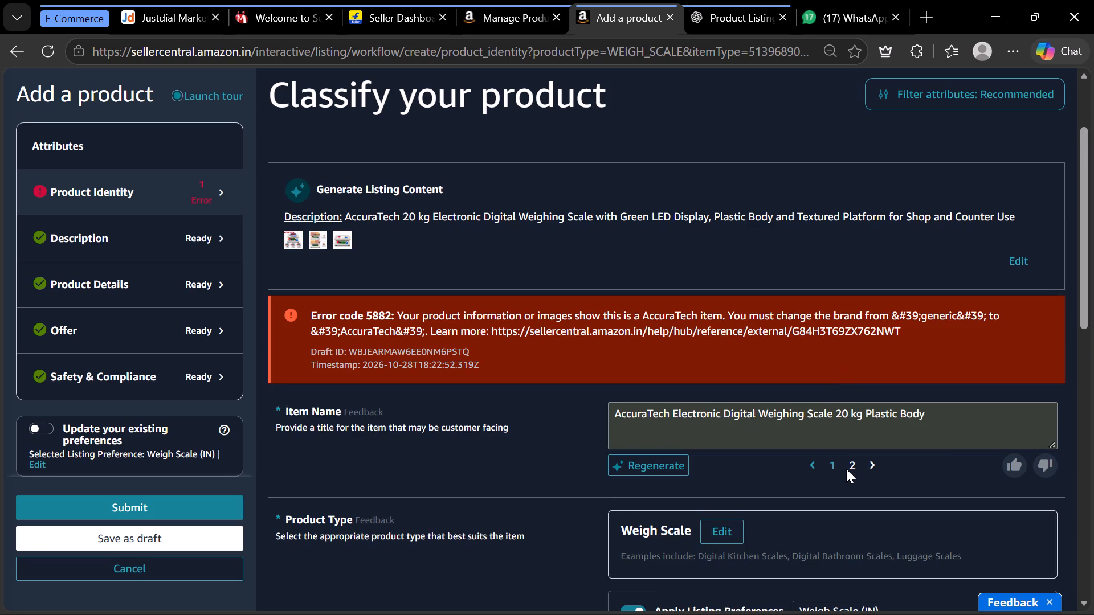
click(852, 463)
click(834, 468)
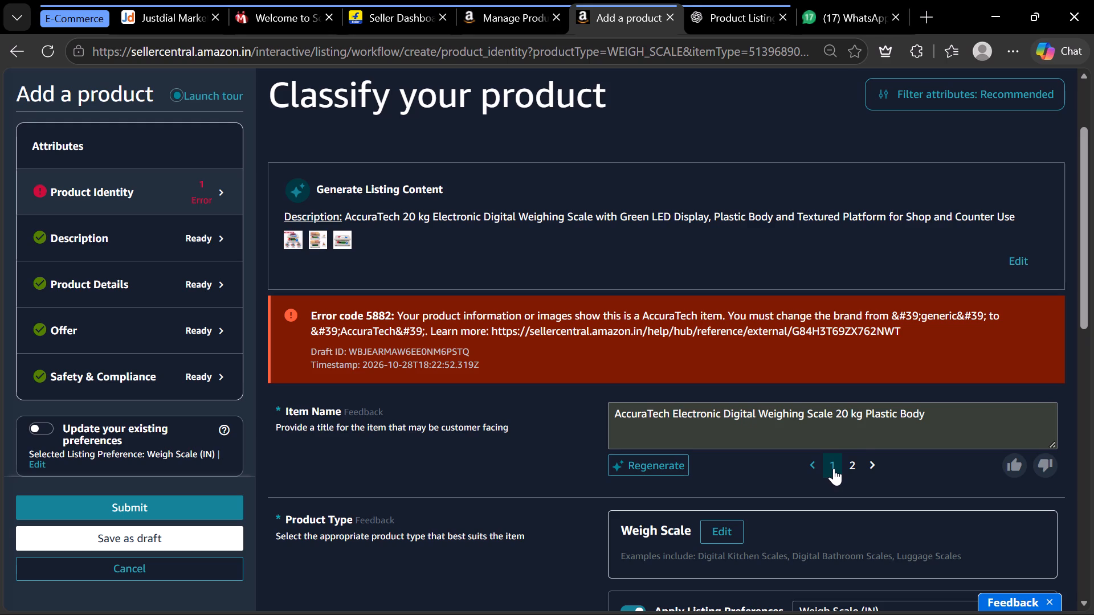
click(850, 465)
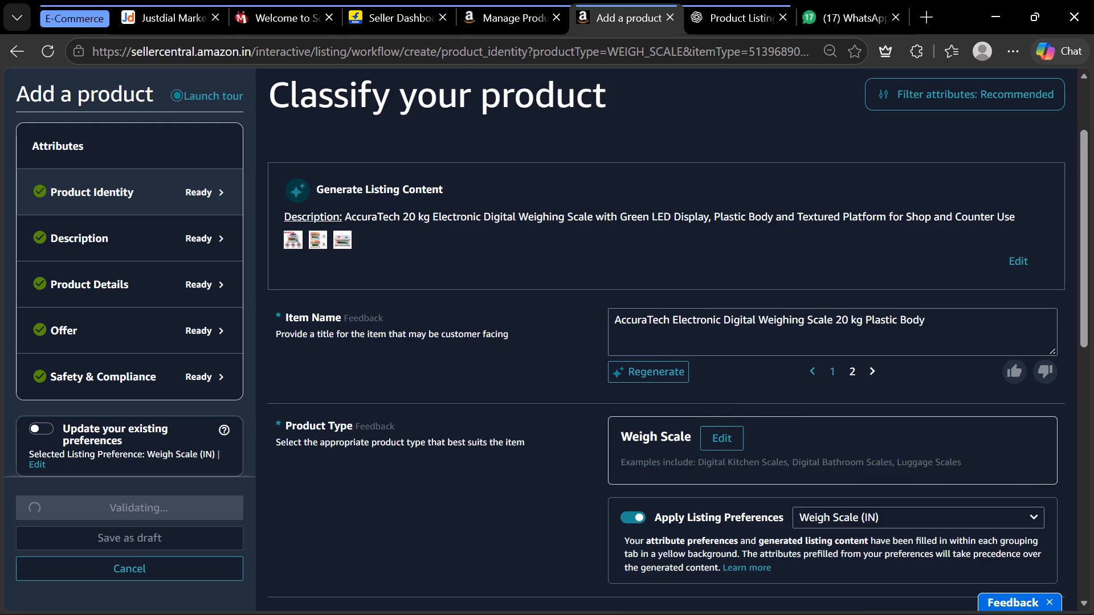
Remove AccuraTech from the item name so it reads "Electronic Digital Weighing Scale 20 kg Plastic Body".
click(673, 322)
key(BackSpace)
key(BackSpace)
key(BackSpace)
key(BackSpace)
key(BackSpace)
key(BackSpace)
key(BackSpace)
key(BackSpace)
key(BackSpace)
key(BackSpace)
key(BackSpace)
key(BackSpace)
key(BackSpace)
key(BackSpace)
key(BackSpace)
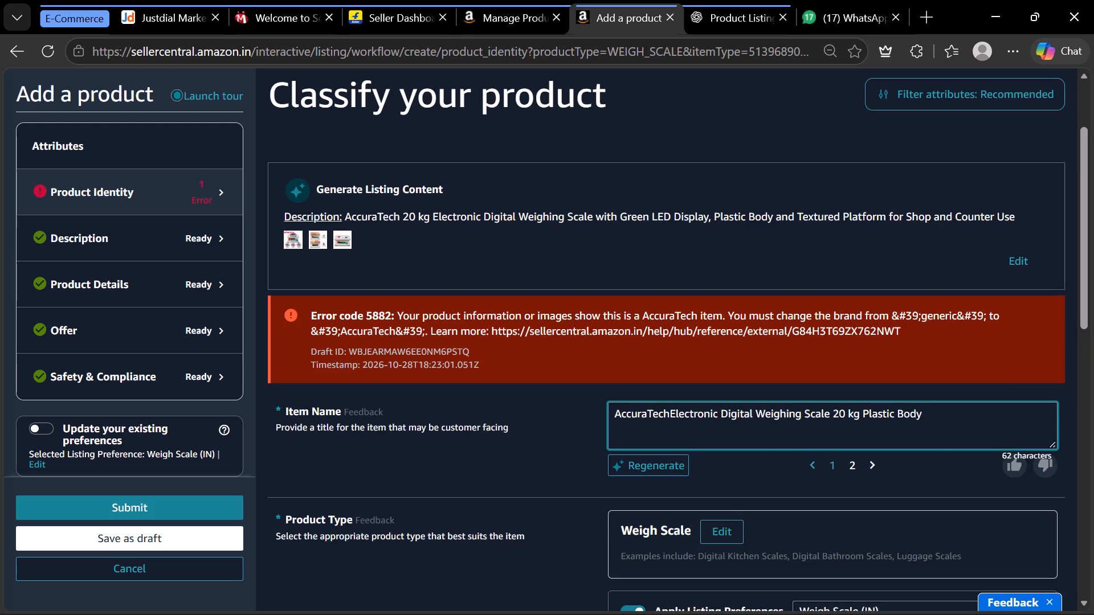
click(556, 415)
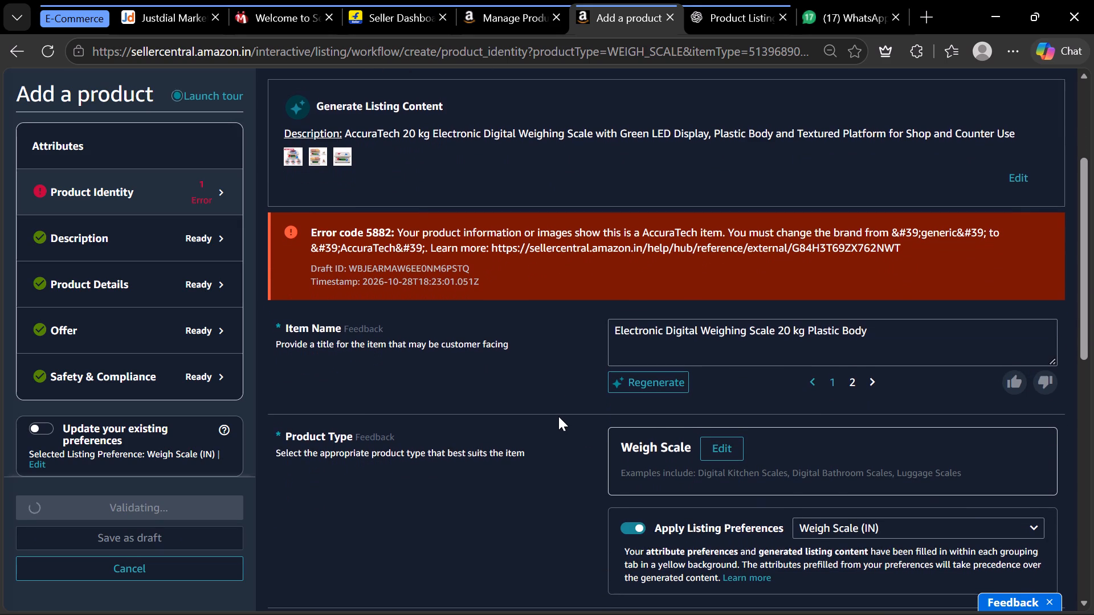
click(584, 437)
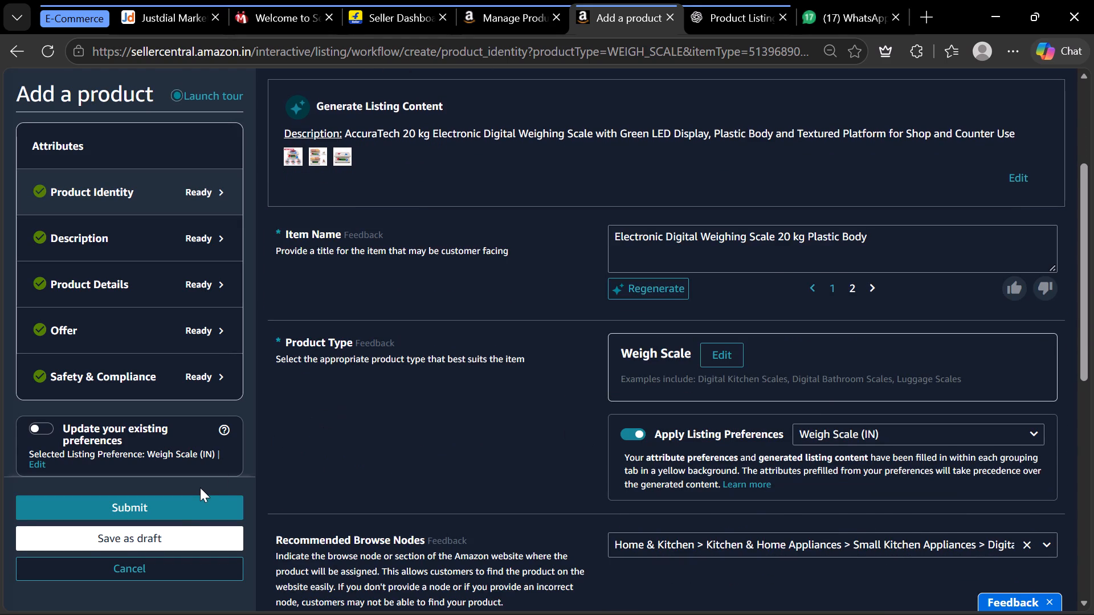
Submit the Amazon listing with the brand-free item name.
click(190, 504)
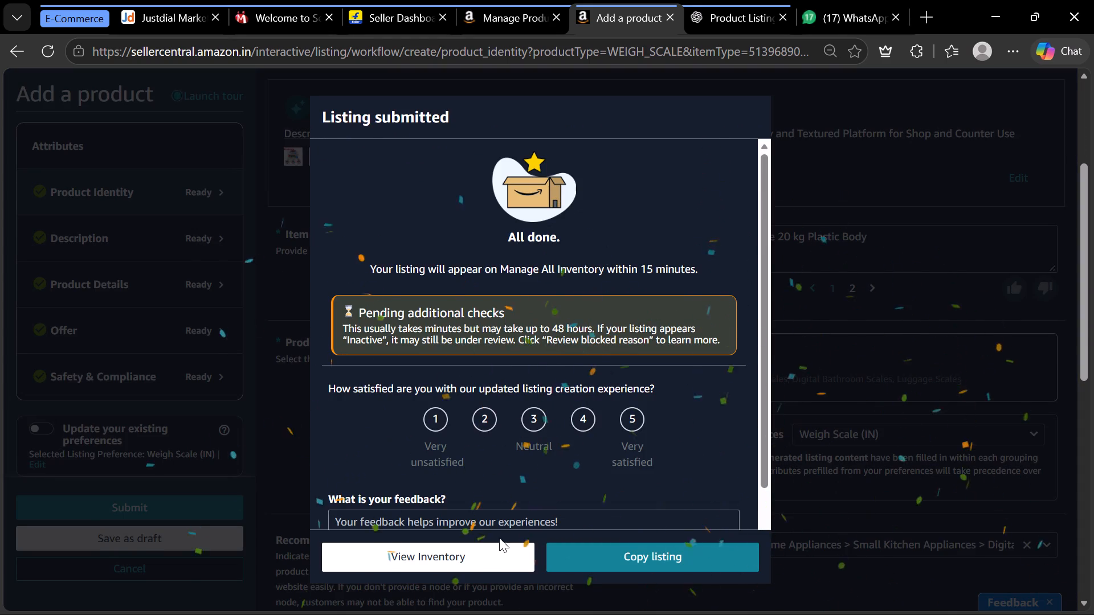
Open the seller inventory and look through all listings for the newly submitted plastic-body weighing scale.
click(491, 560)
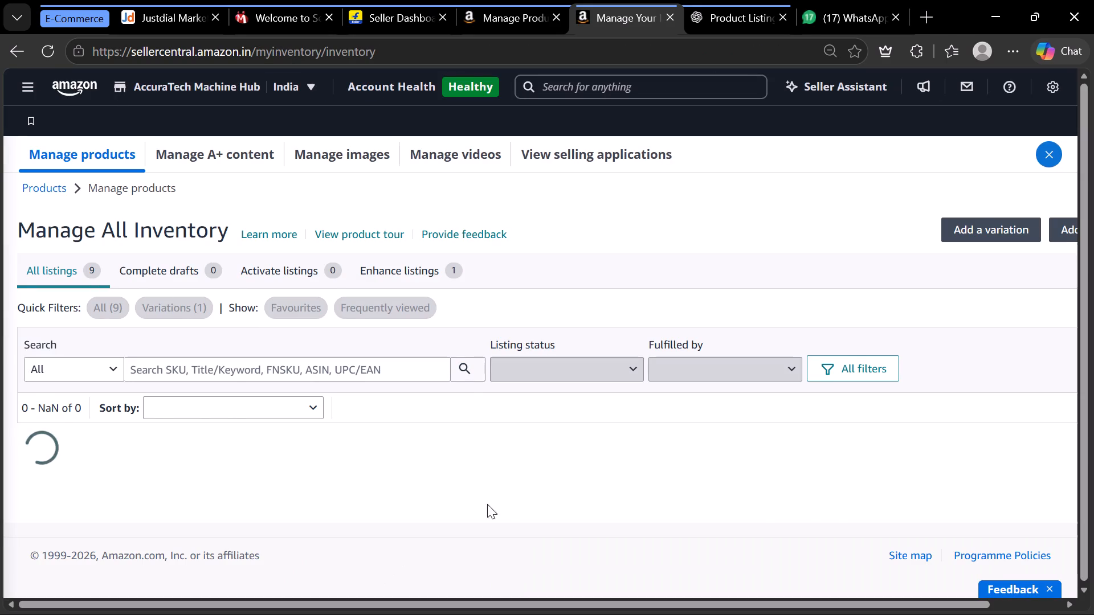
scroll(467, 393, down, 1)
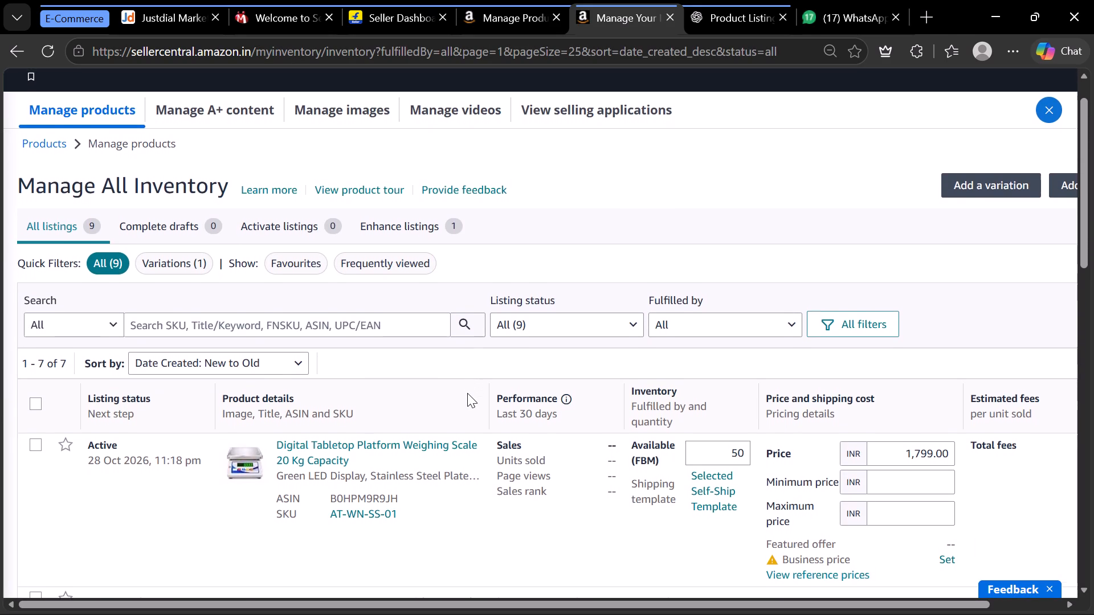
scroll(467, 393, down, 2)
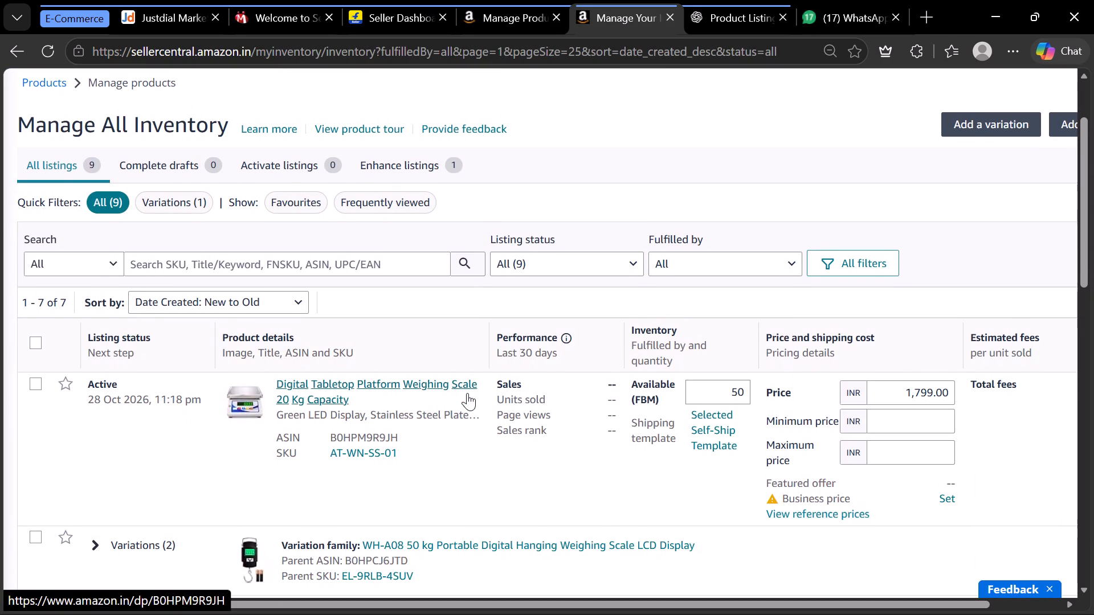
scroll(875, 465, down, 1)
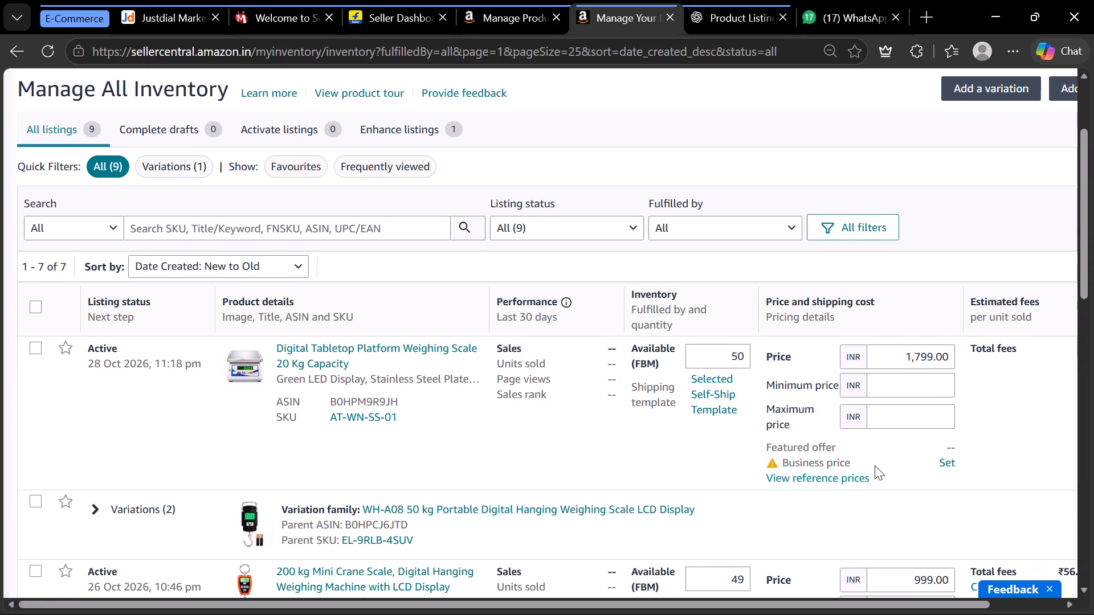
scroll(875, 465, left, 1)
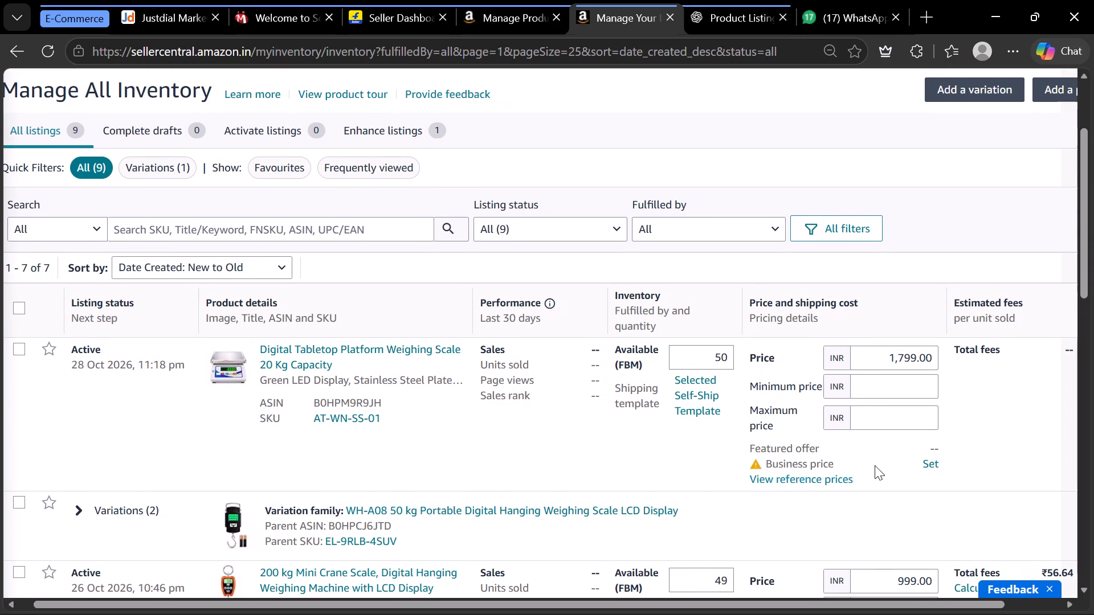
scroll(875, 465, down, 2)
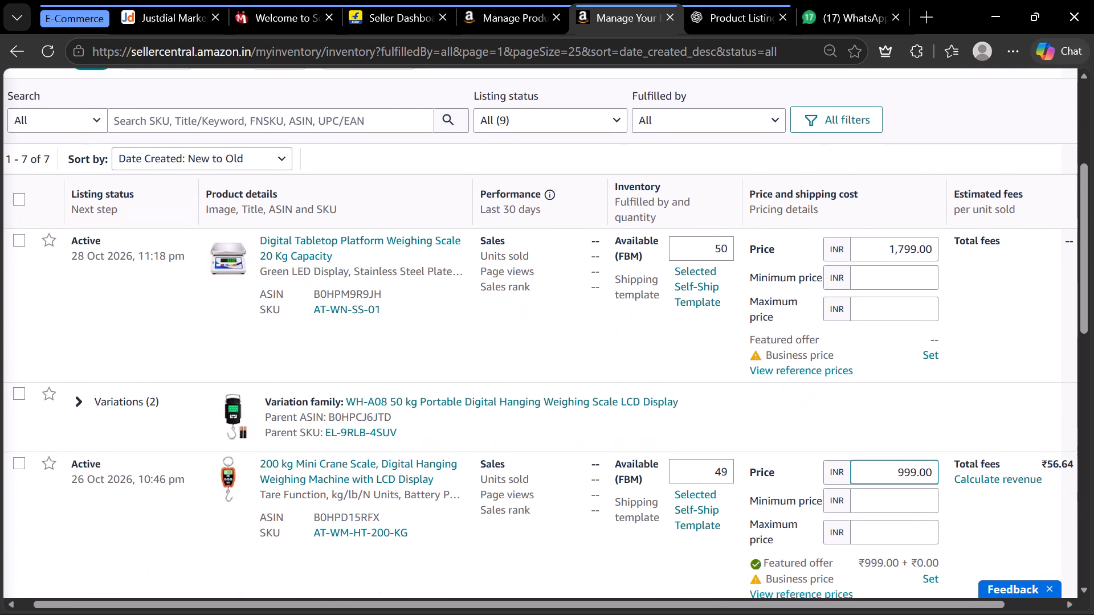
scroll(846, 333, left, 1)
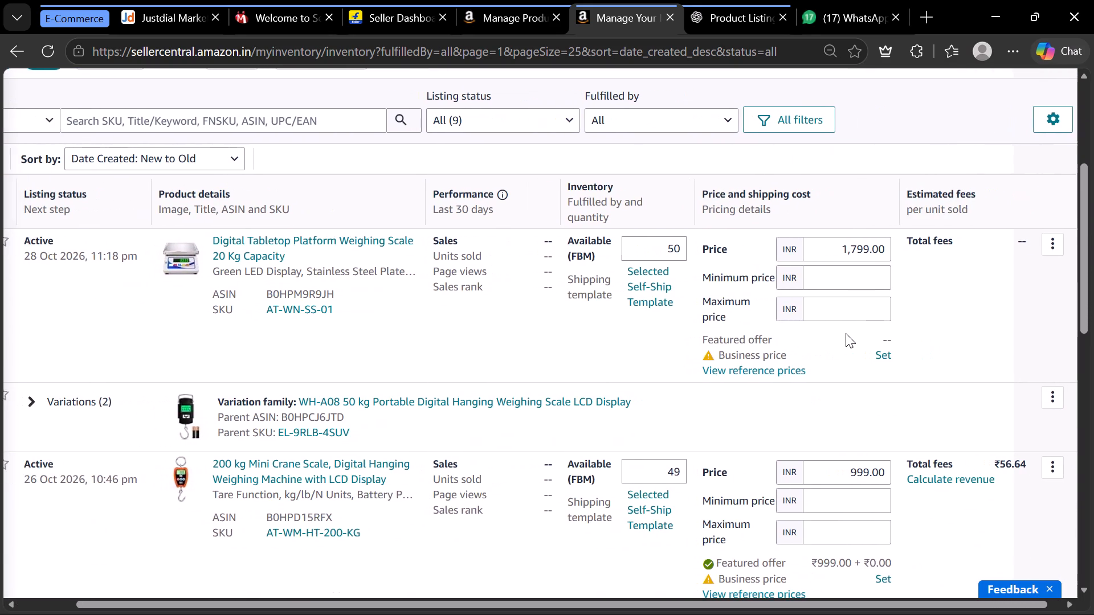
scroll(846, 333, left, 1)
scroll(846, 333, down, 3)
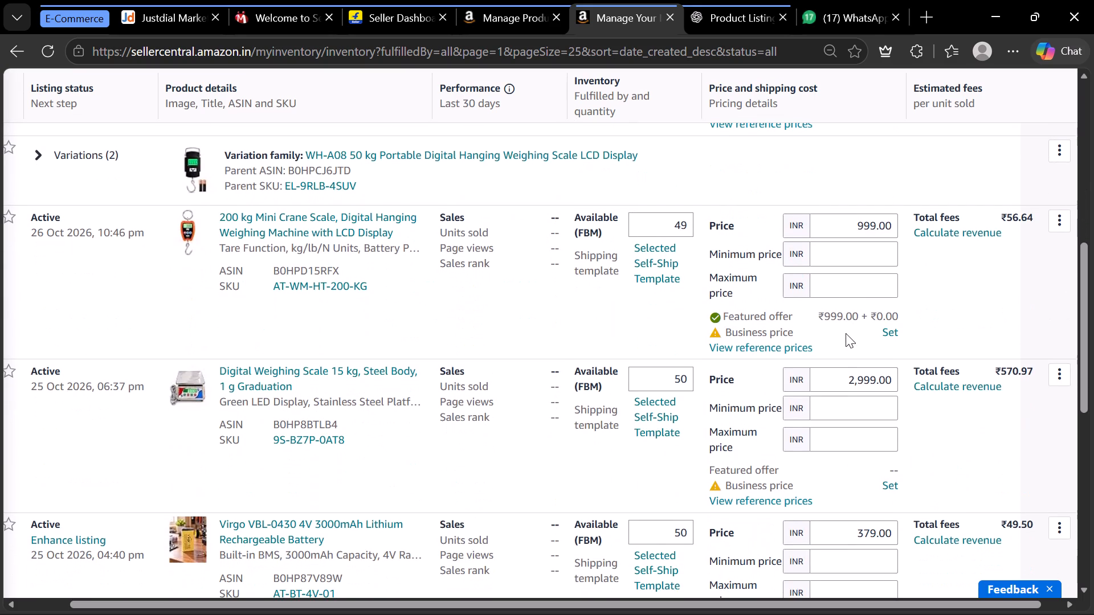
scroll(846, 333, down, 2)
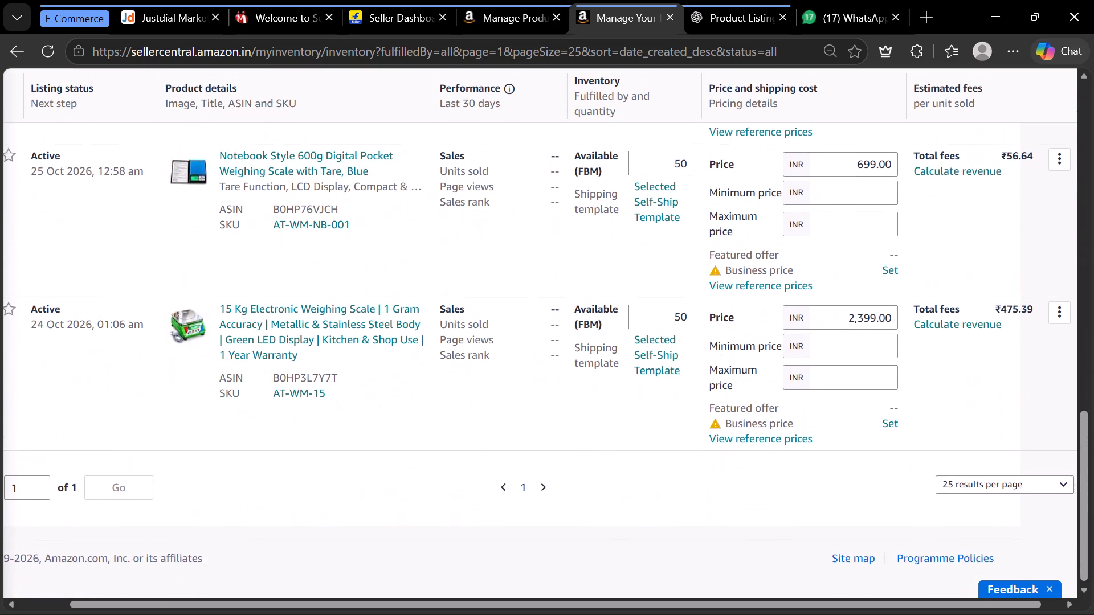
scroll(846, 333, right, 1)
scroll(846, 333, up, 4)
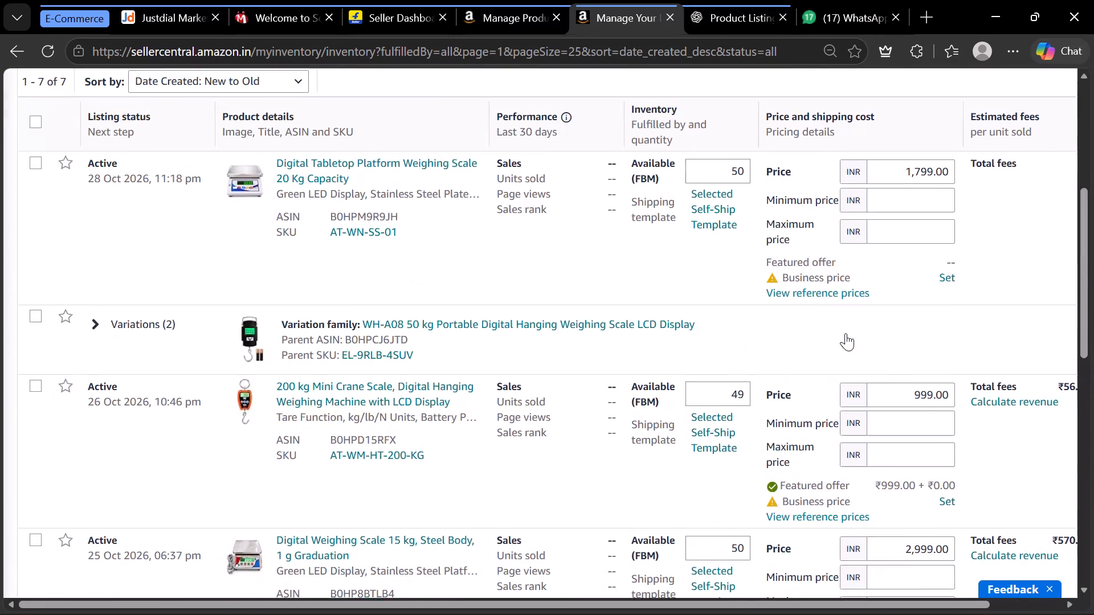
scroll(846, 333, up, 4)
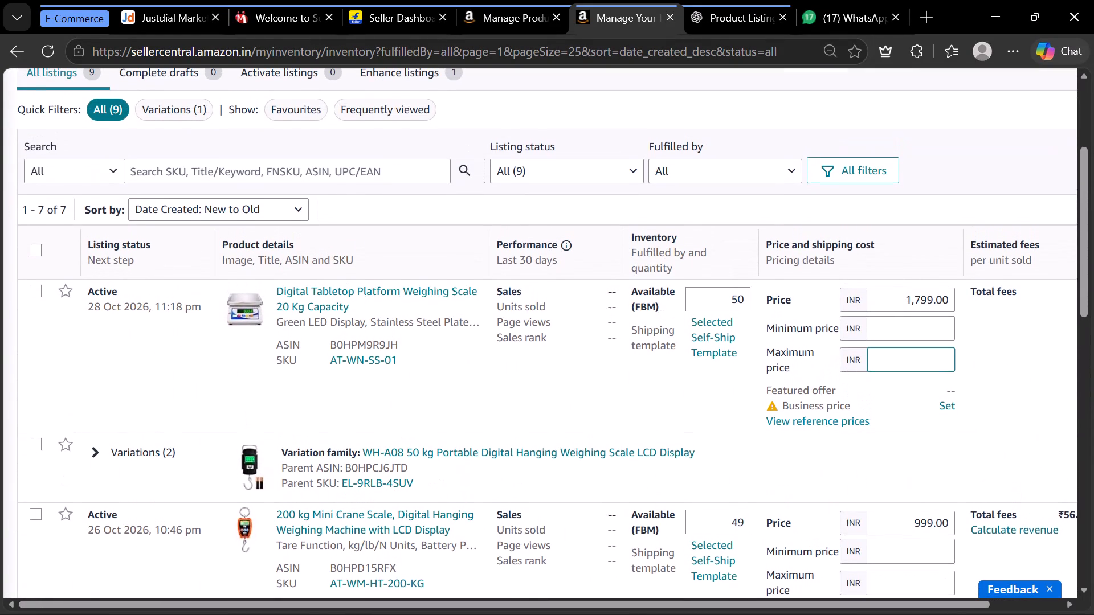
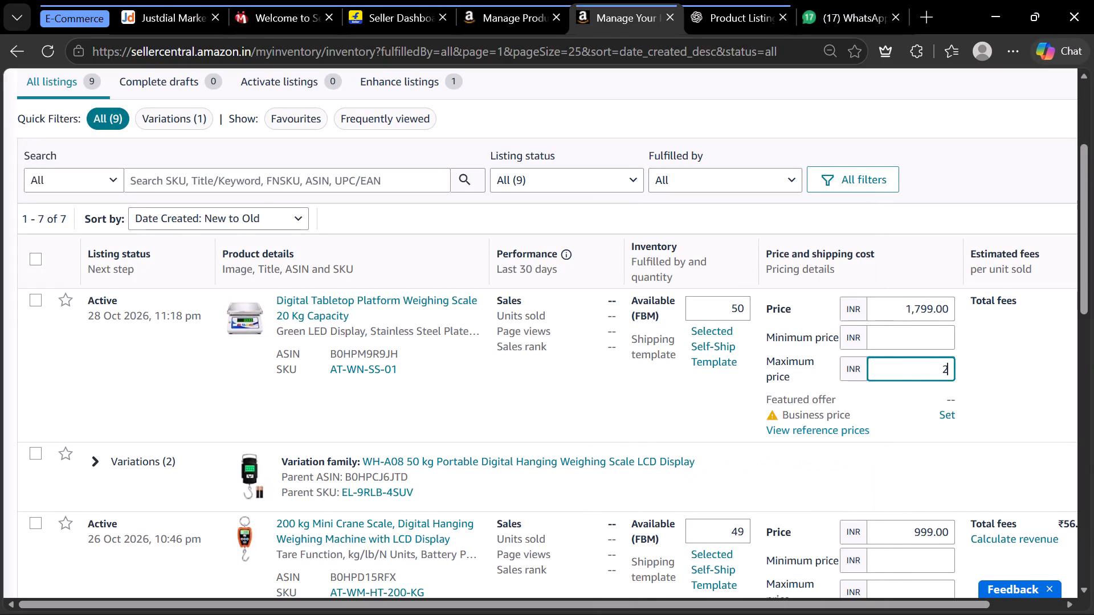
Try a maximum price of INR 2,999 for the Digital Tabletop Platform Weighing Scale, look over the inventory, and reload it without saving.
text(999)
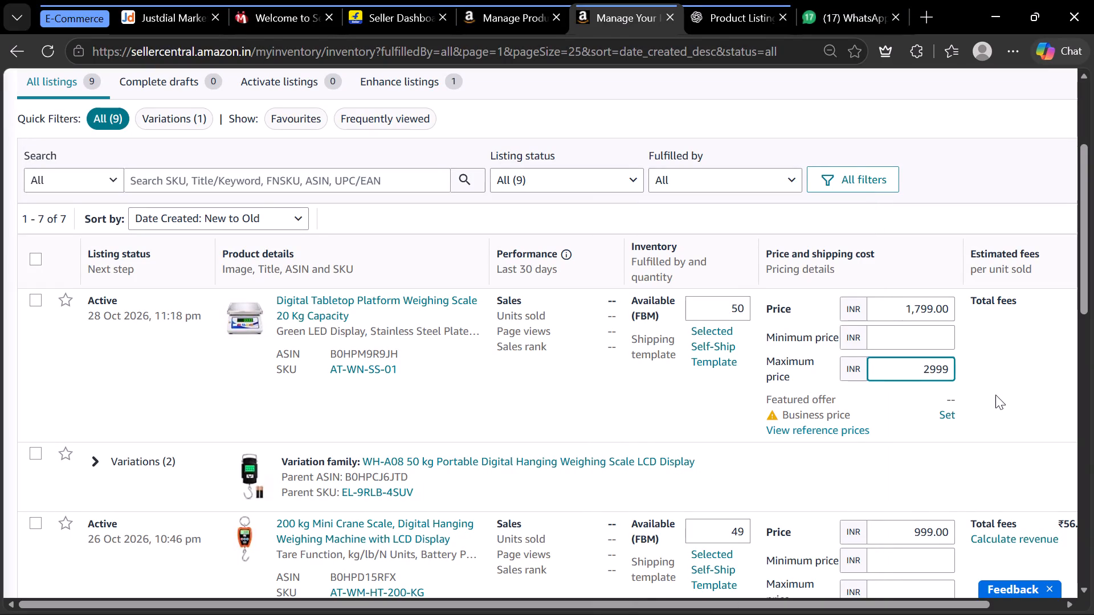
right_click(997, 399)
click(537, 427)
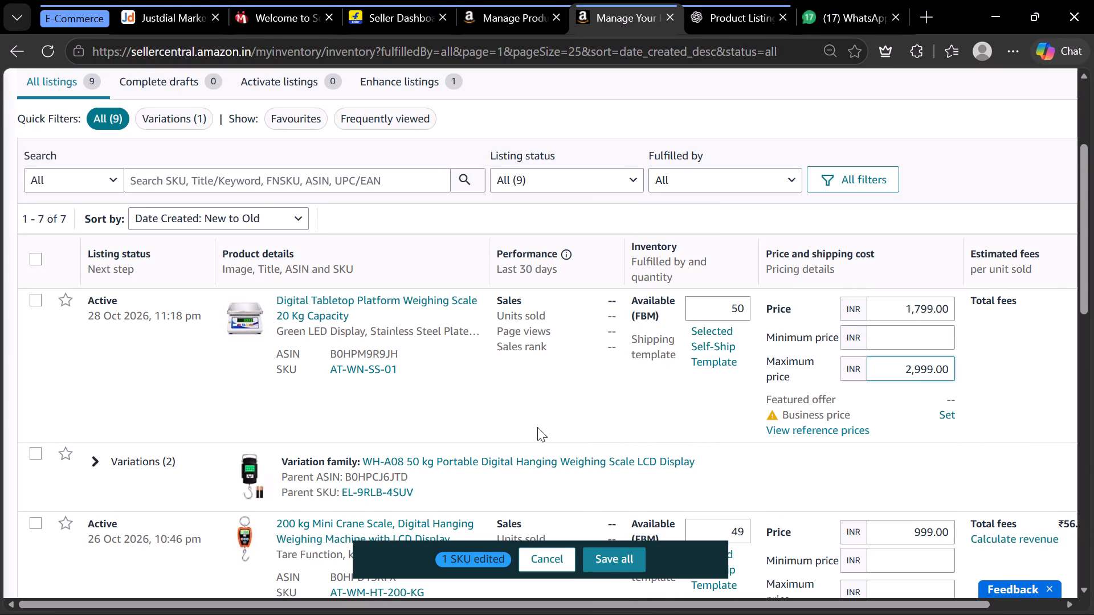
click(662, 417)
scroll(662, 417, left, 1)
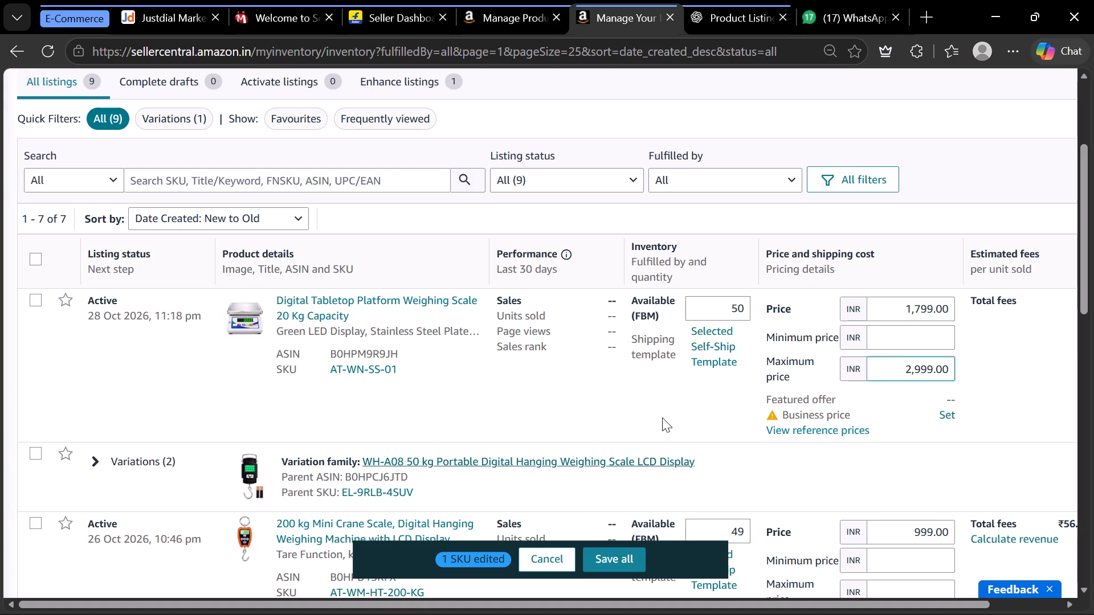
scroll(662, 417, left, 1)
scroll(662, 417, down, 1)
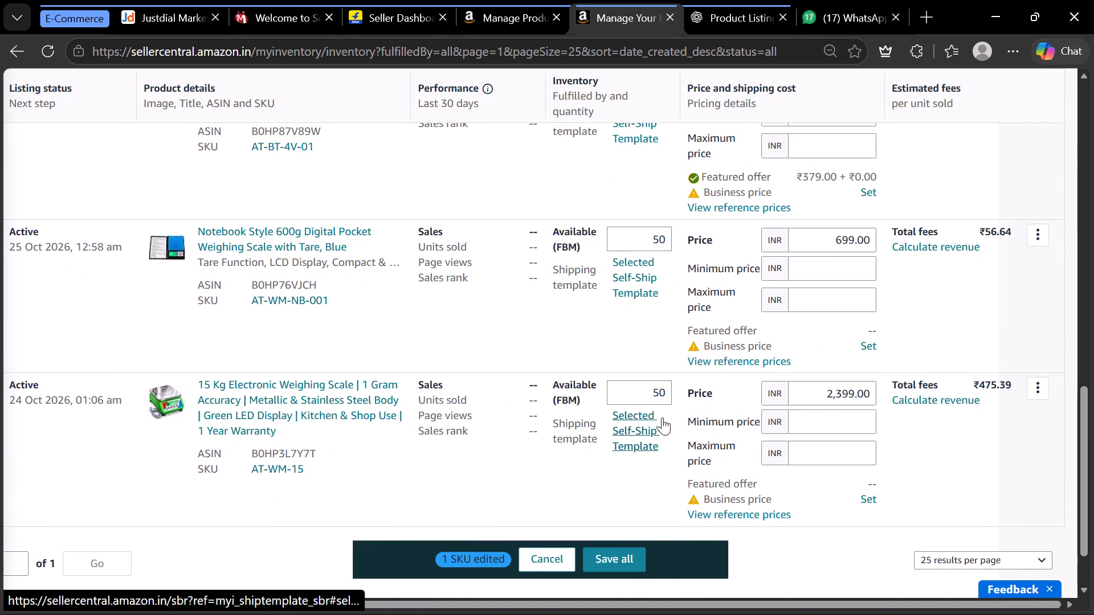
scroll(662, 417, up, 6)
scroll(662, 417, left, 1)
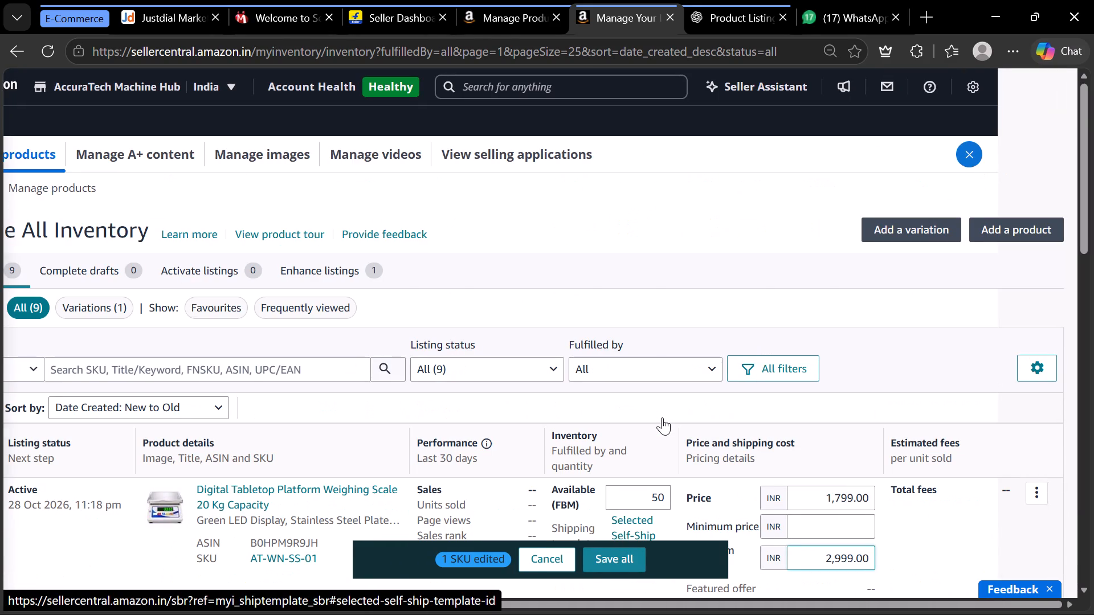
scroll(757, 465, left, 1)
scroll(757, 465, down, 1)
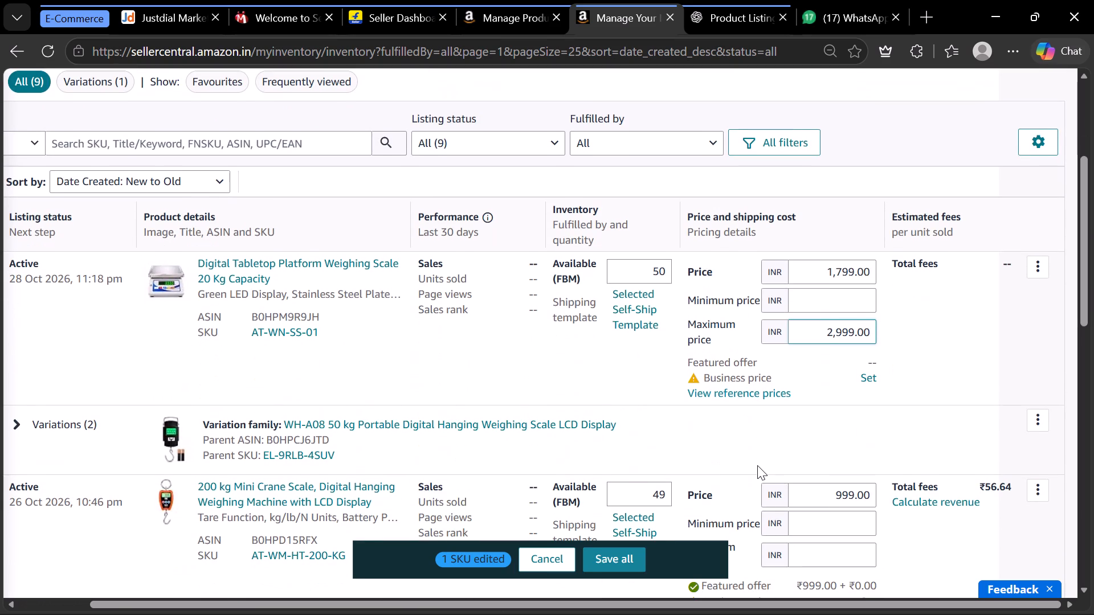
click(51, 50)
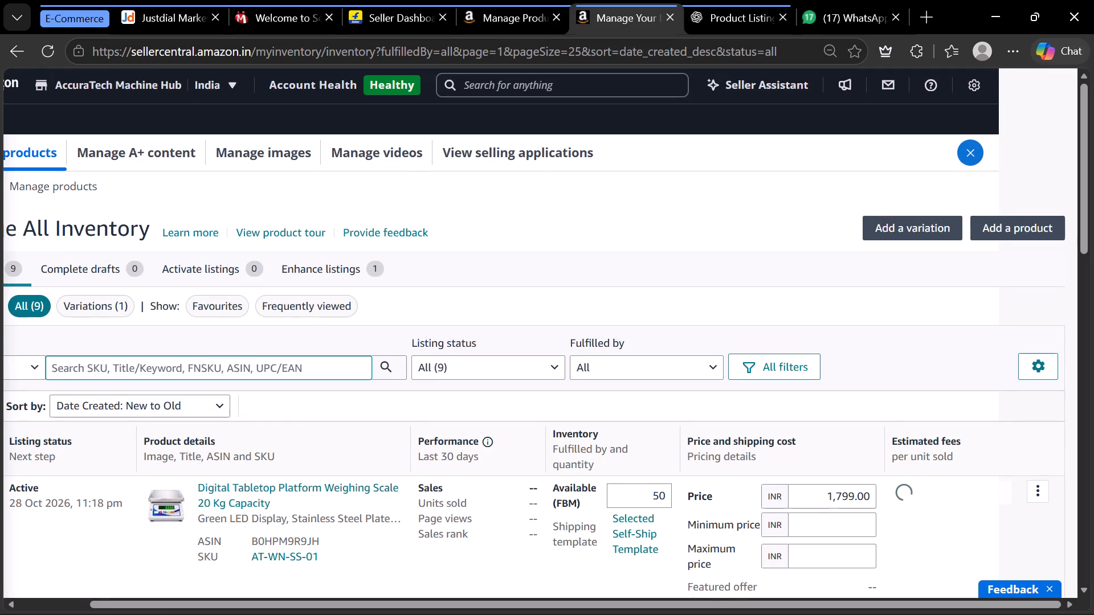
Expand the variation family of the WH-A08 50 kg hanging scale in the inventory and review its listings.
scroll(330, 375, right, 3)
scroll(330, 375, down, 3)
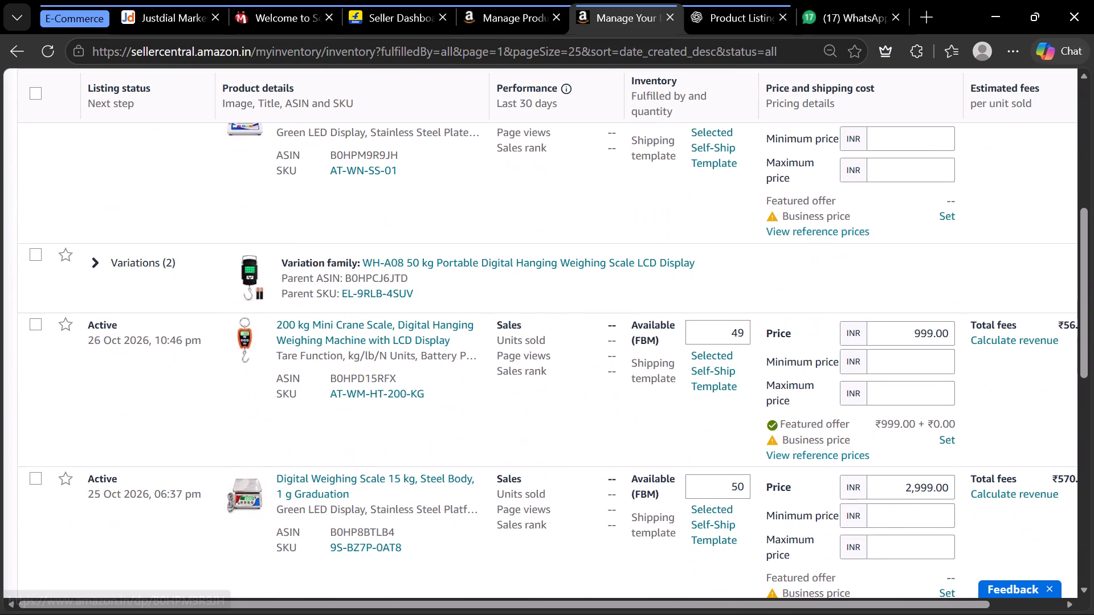
click(92, 261)
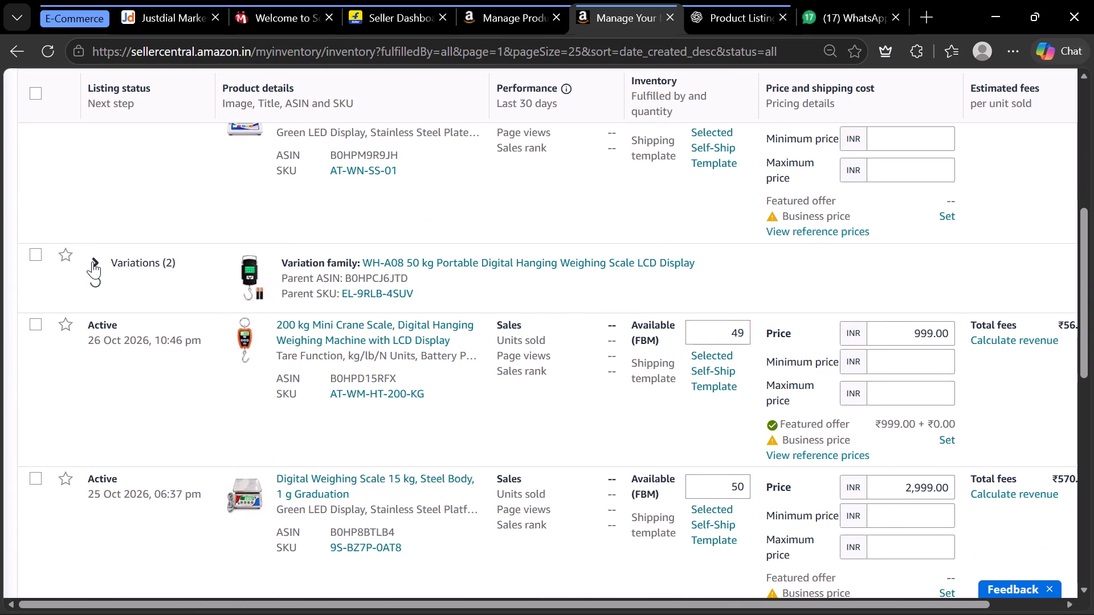
scroll(174, 354, down, 1)
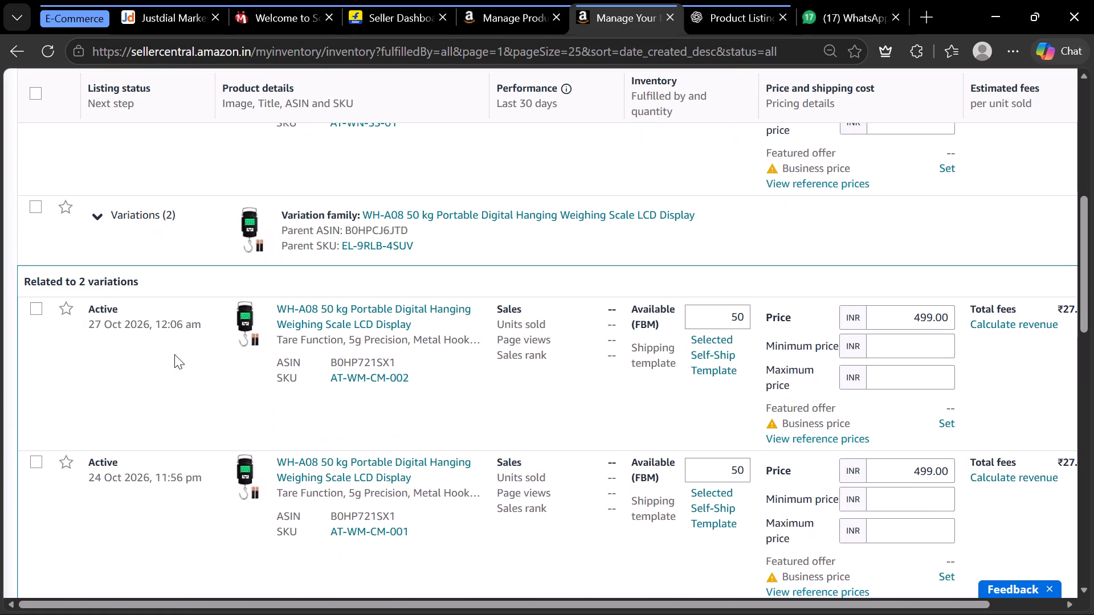
scroll(174, 354, down, 1)
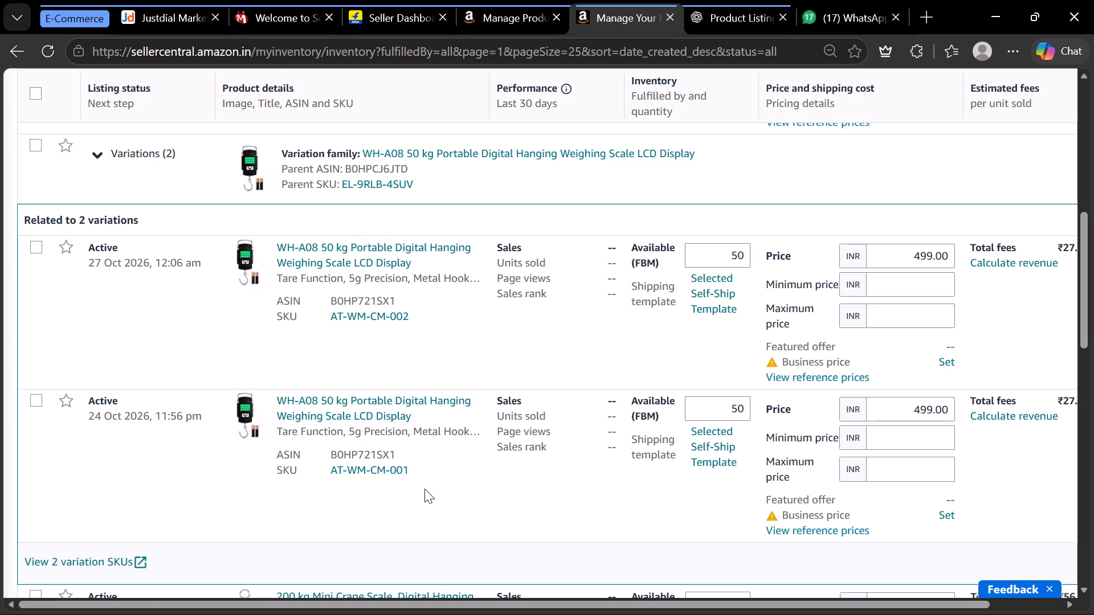
Open listing AT-WM-CM-001 for editing and examine its offer details and the images in its description.
scroll(424, 489, left, 3)
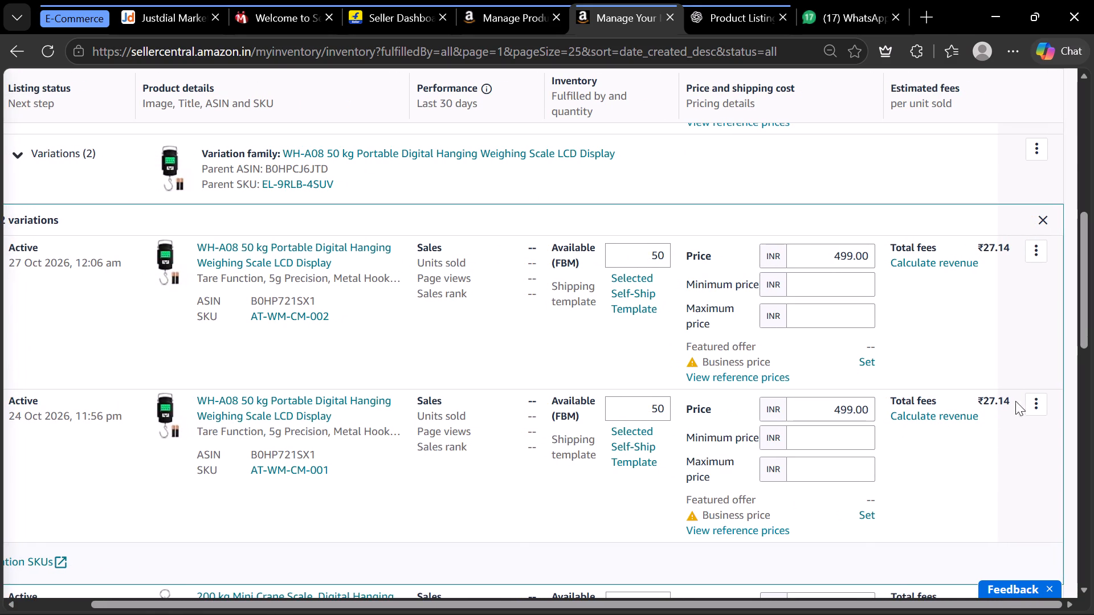
click(1036, 401)
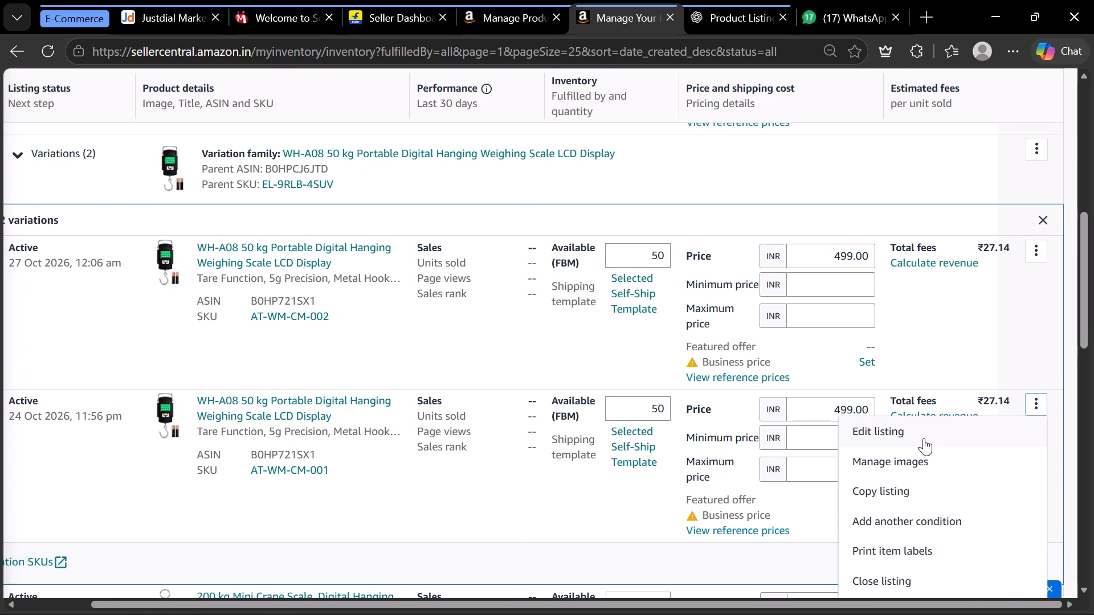
click(924, 438)
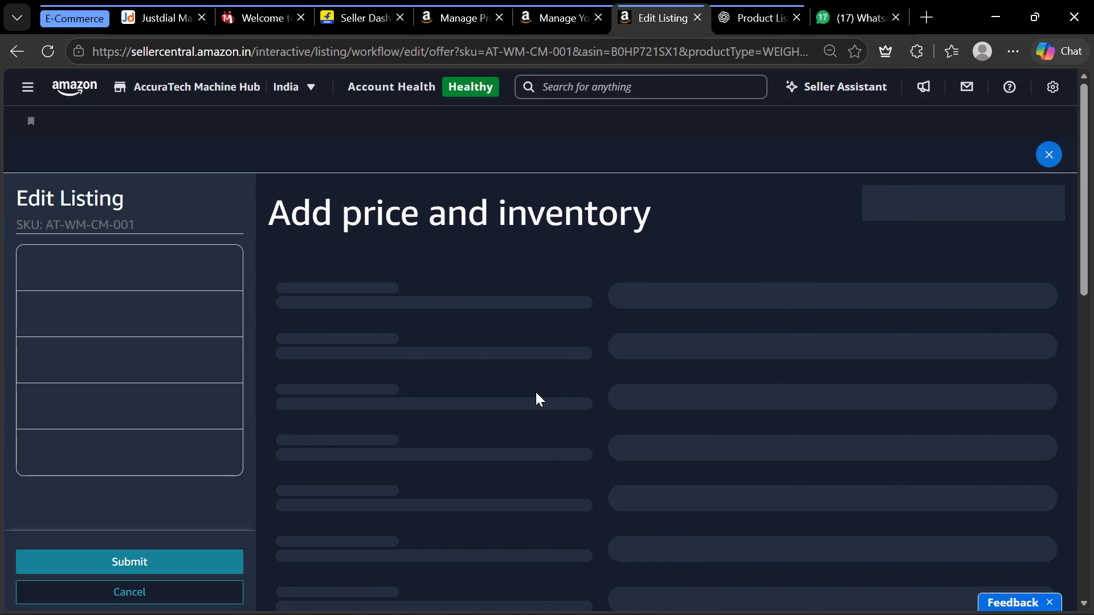
scroll(536, 392, down, 3)
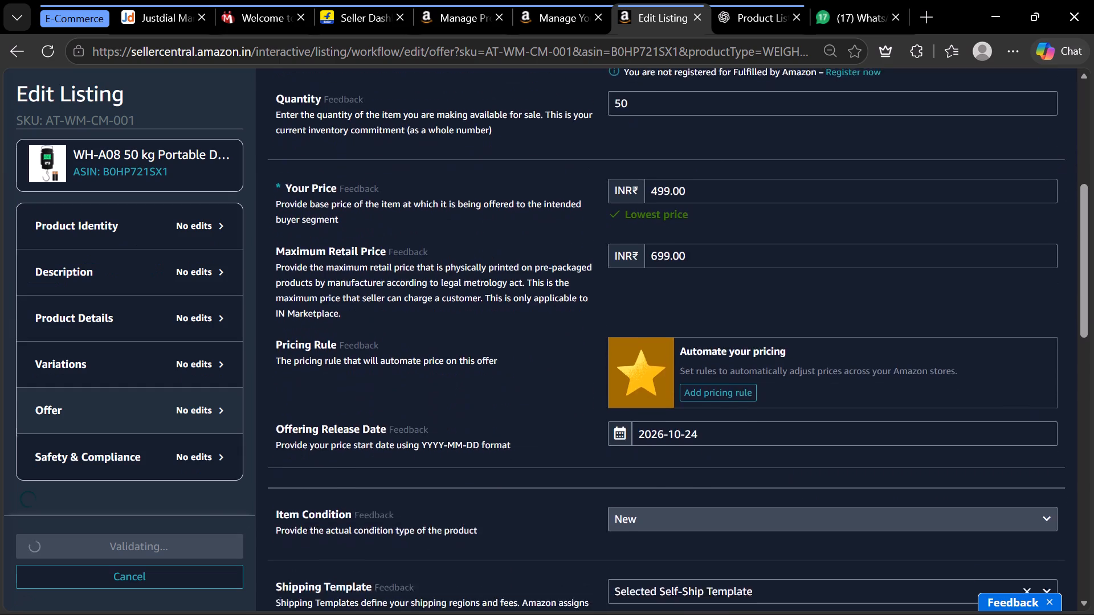
scroll(536, 392, down, 2)
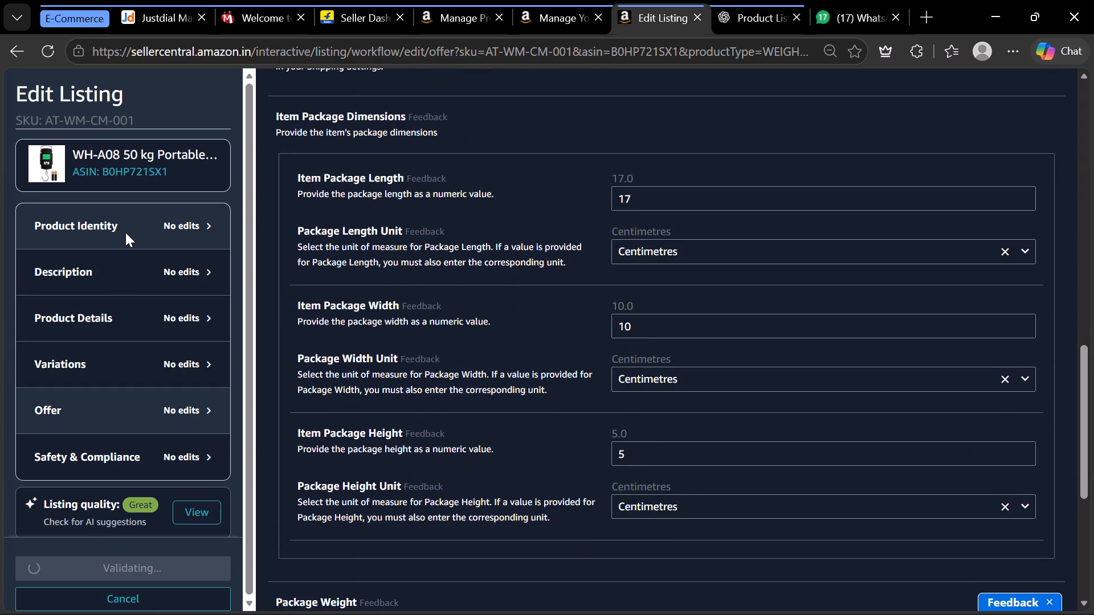
click(122, 268)
scroll(463, 411, down, 2)
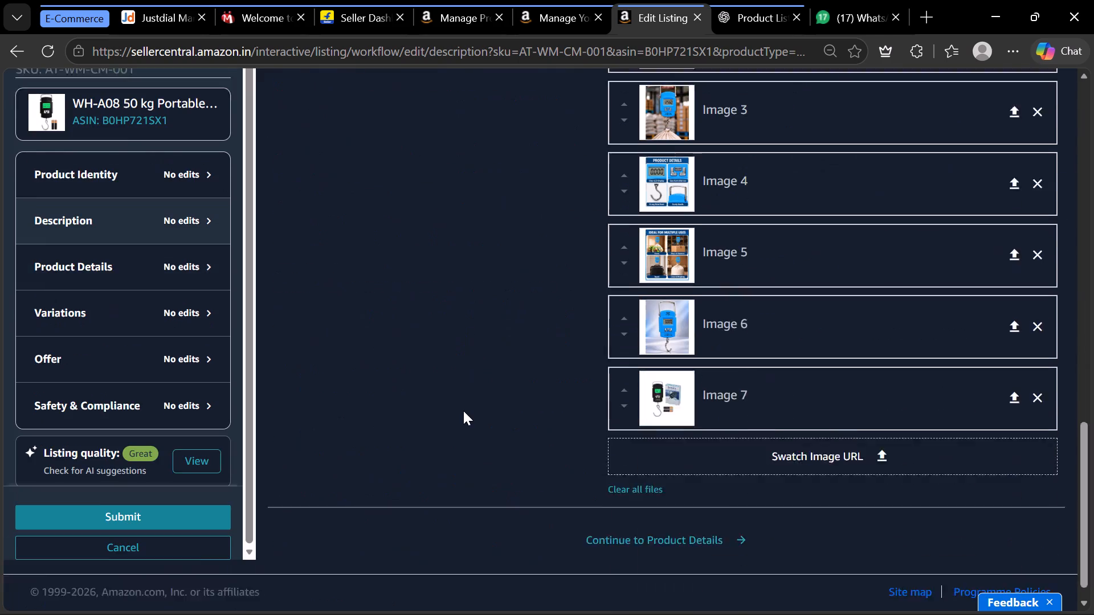
scroll(463, 411, down, 2)
scroll(463, 411, up, 2)
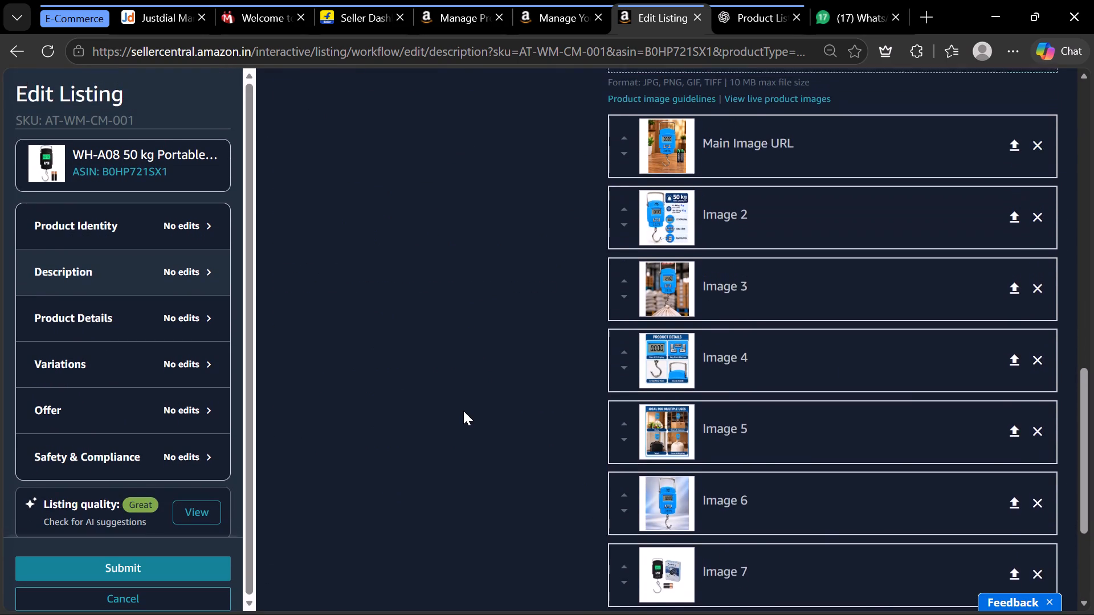
scroll(463, 411, up, 1)
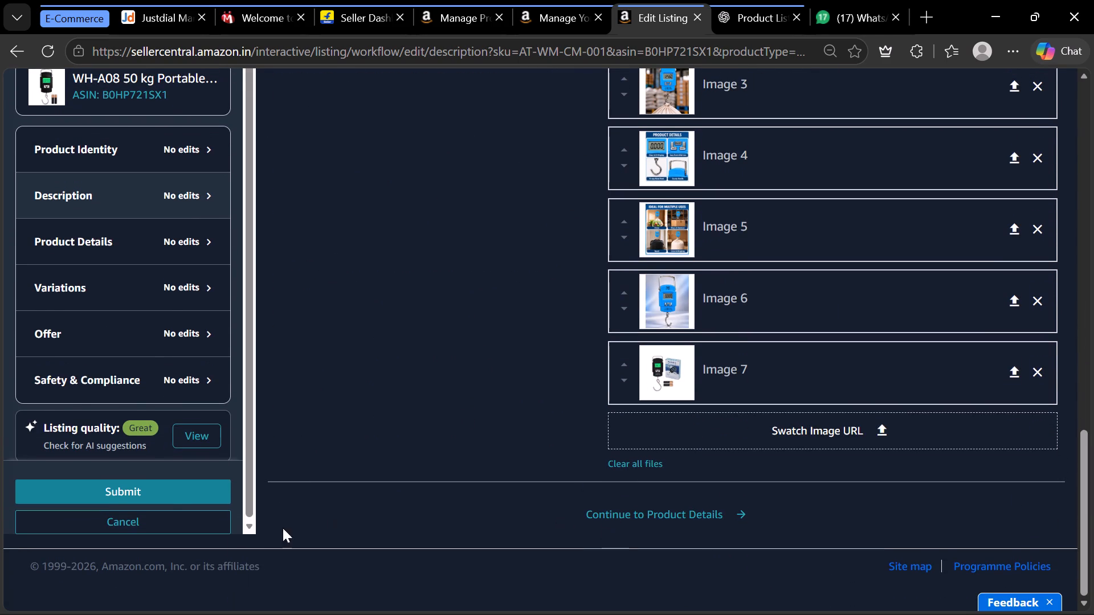
Submit listing AT-WM-CM-001 without changing any fields and return to the inventory.
click(172, 498)
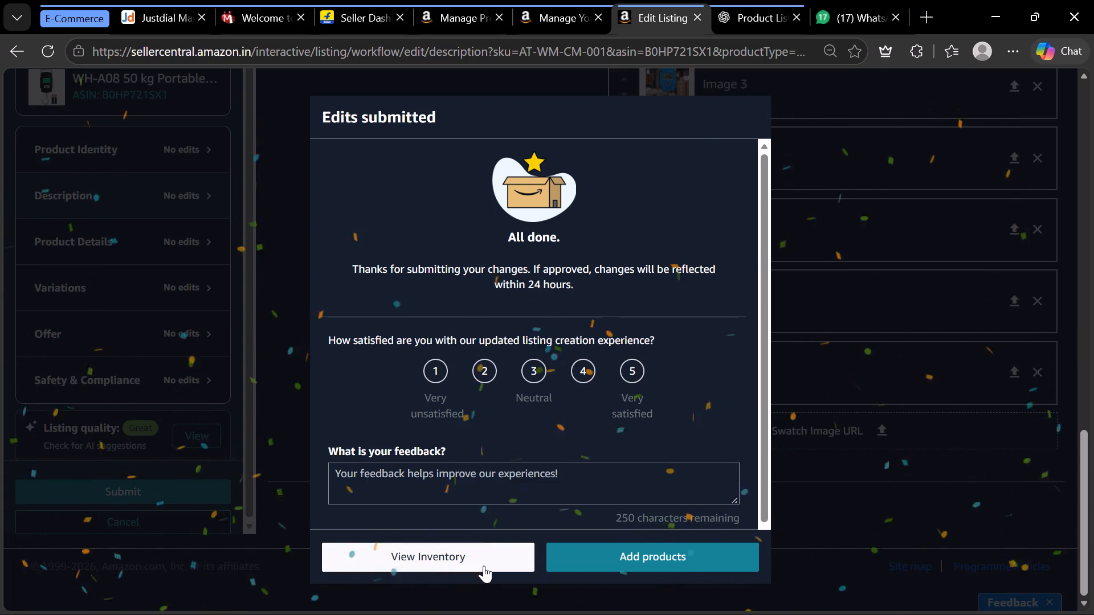
click(483, 561)
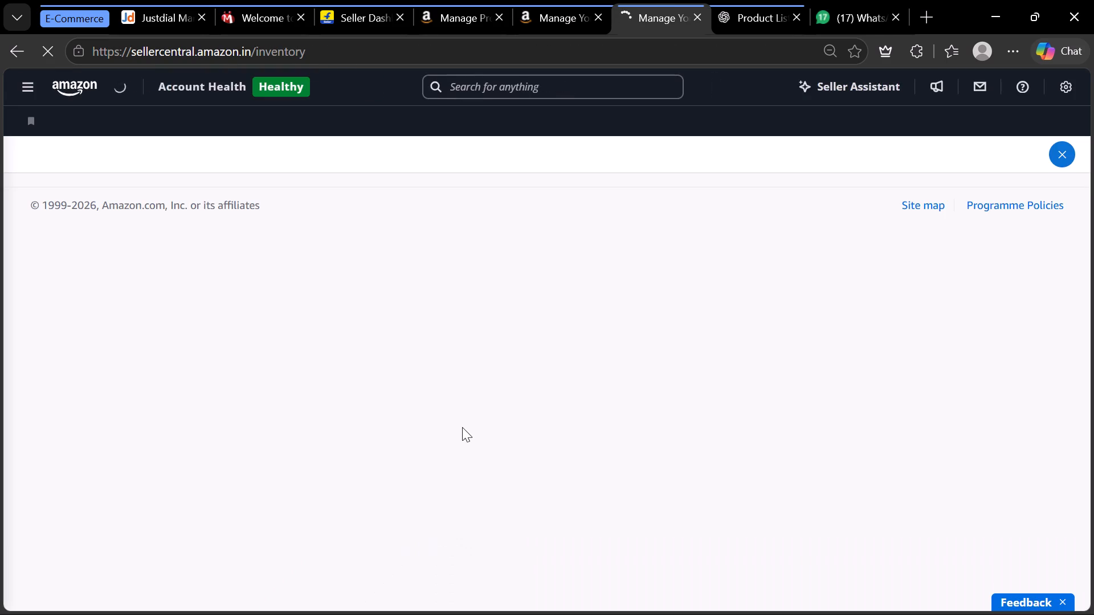
Expand the WH-A08 hanging scale's variation family again and open image management for AT-WM-CM-001.
scroll(462, 427, down, 1)
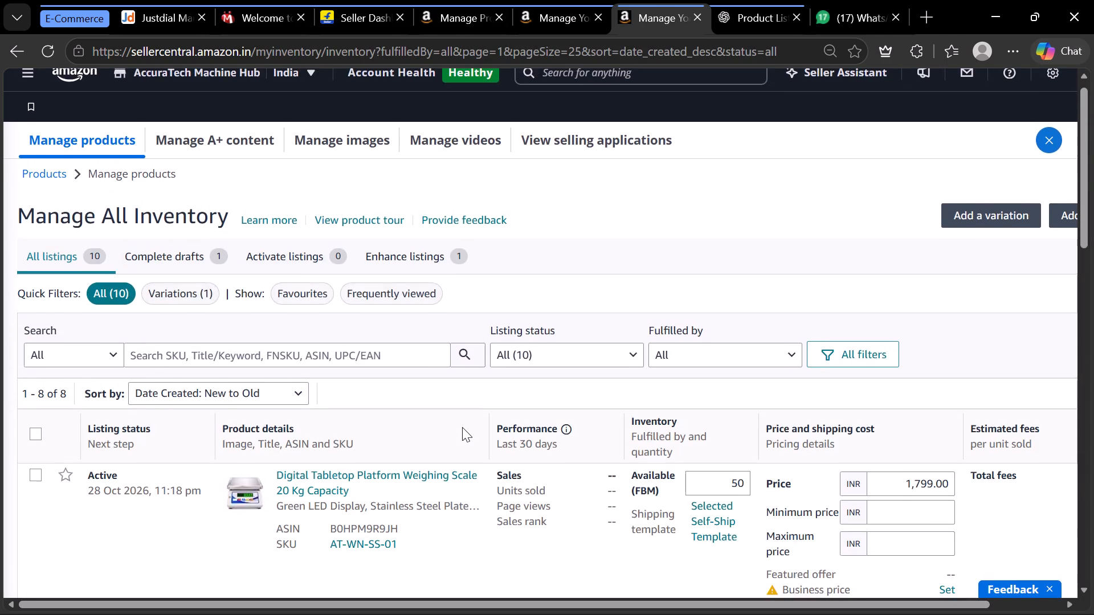
scroll(462, 427, down, 3)
click(89, 311)
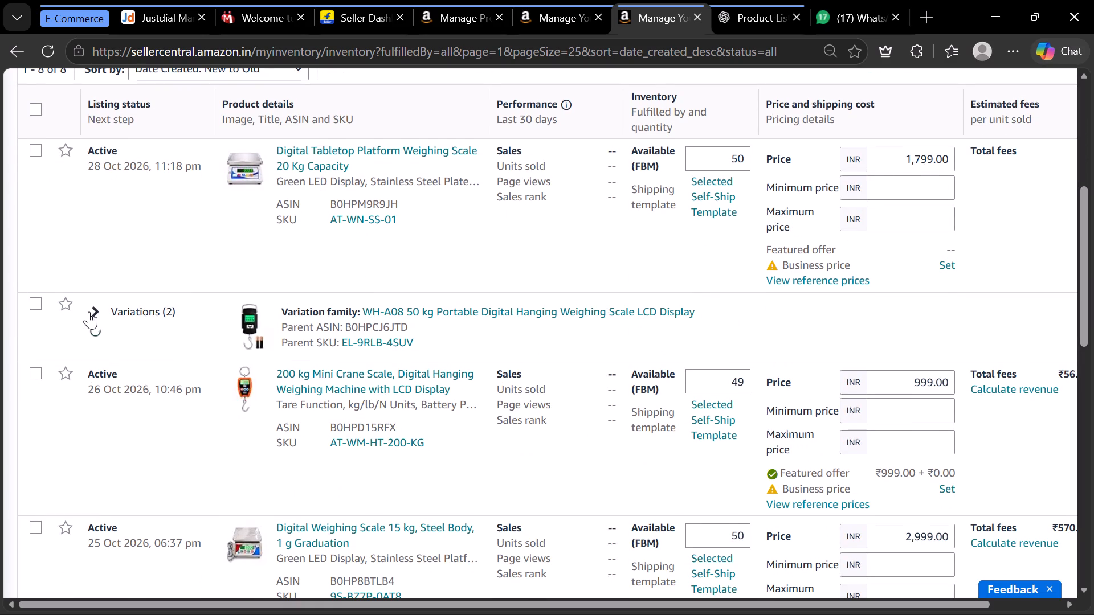
scroll(270, 444, down, 1)
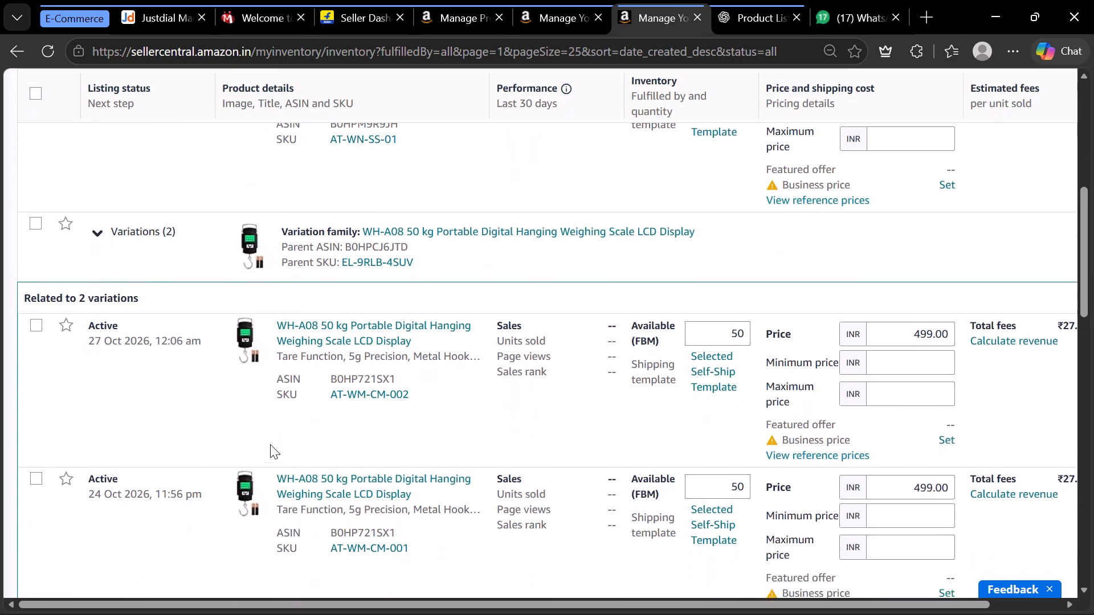
scroll(270, 444, down, 2)
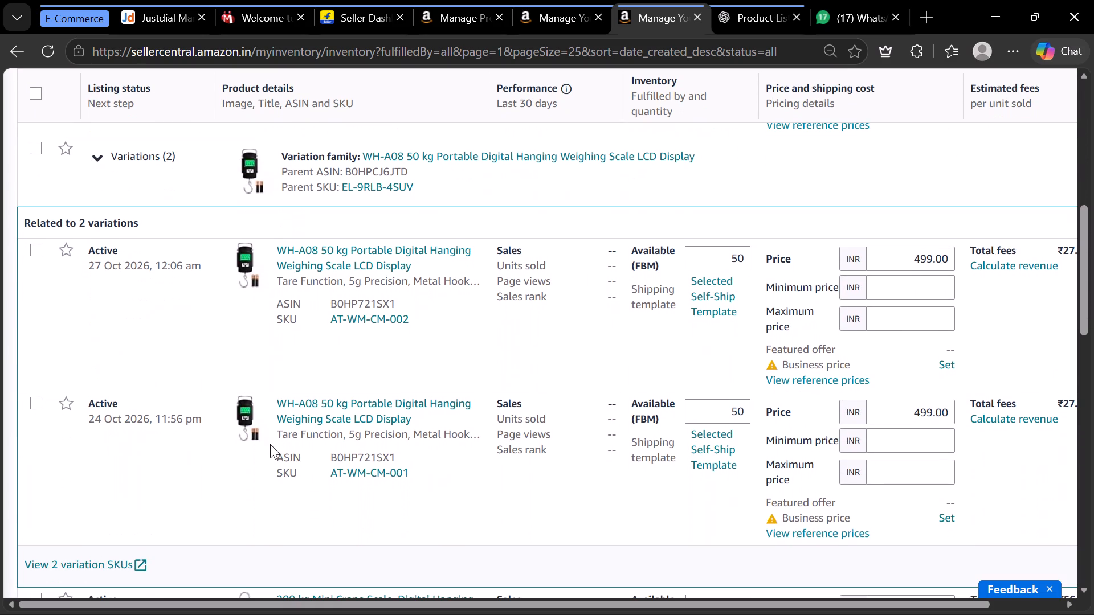
scroll(537, 493, left, 2)
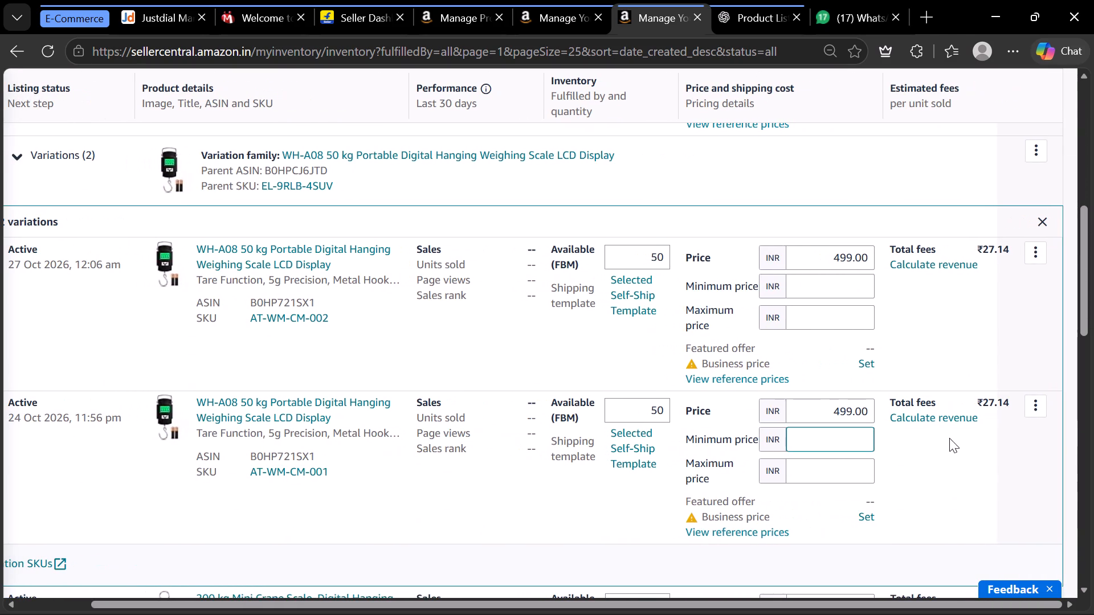
click(1027, 411)
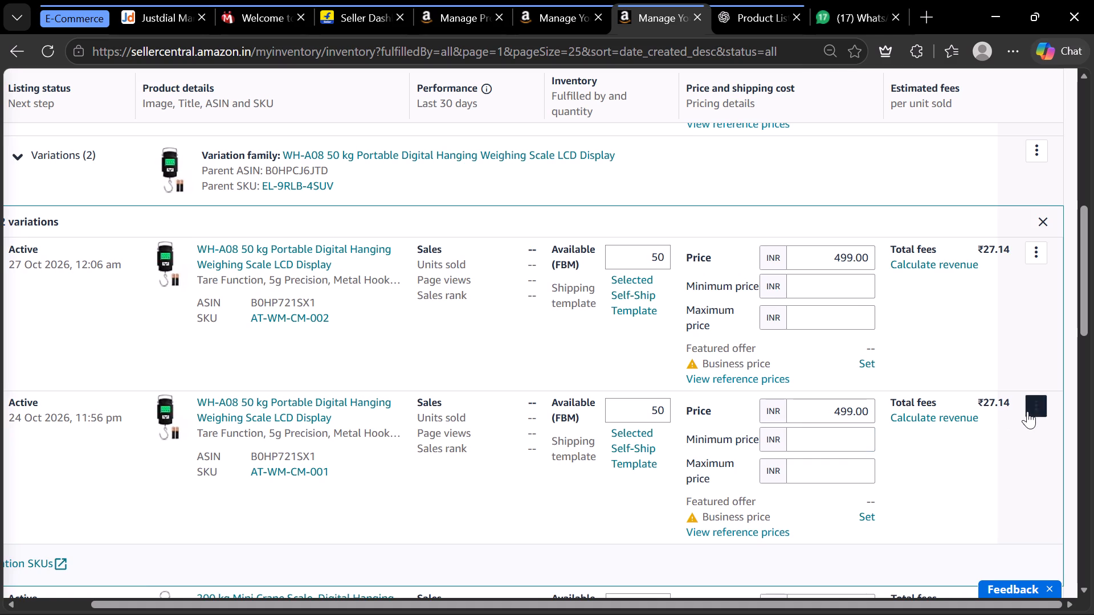
click(963, 472)
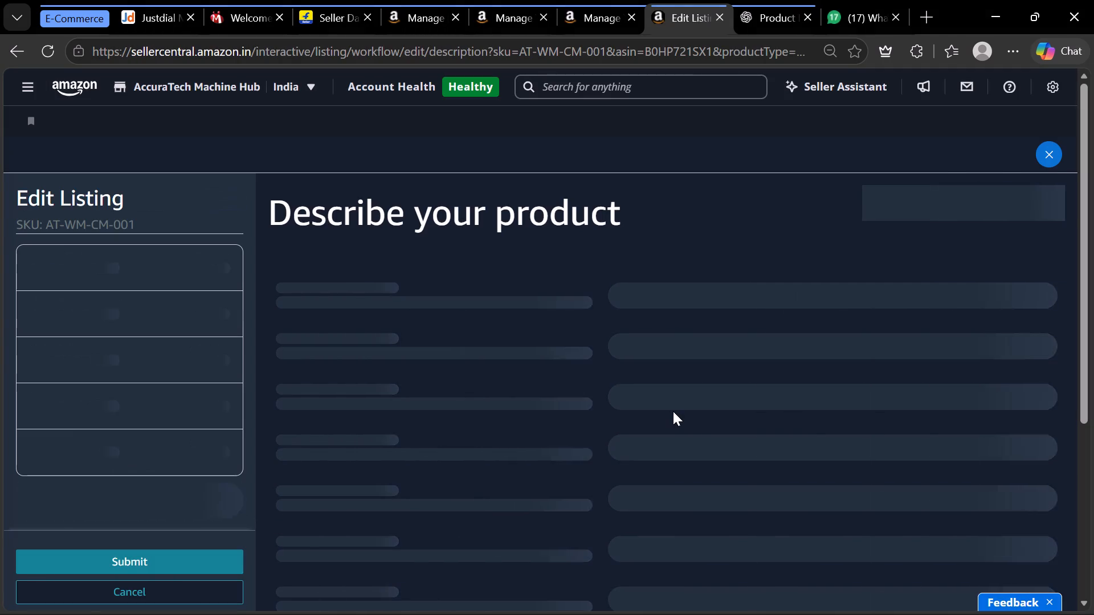
Examine the full set of product images on the AT-WM-CM-001 hanging scale listing.
scroll(673, 411, down, 1)
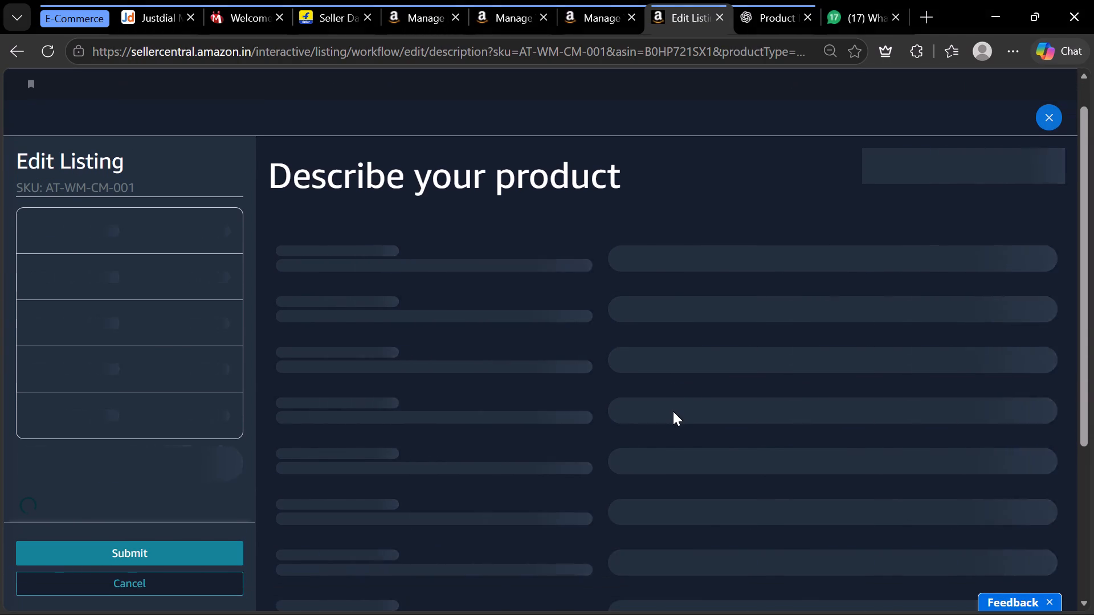
scroll(673, 411, down, 8)
scroll(673, 411, up, 1)
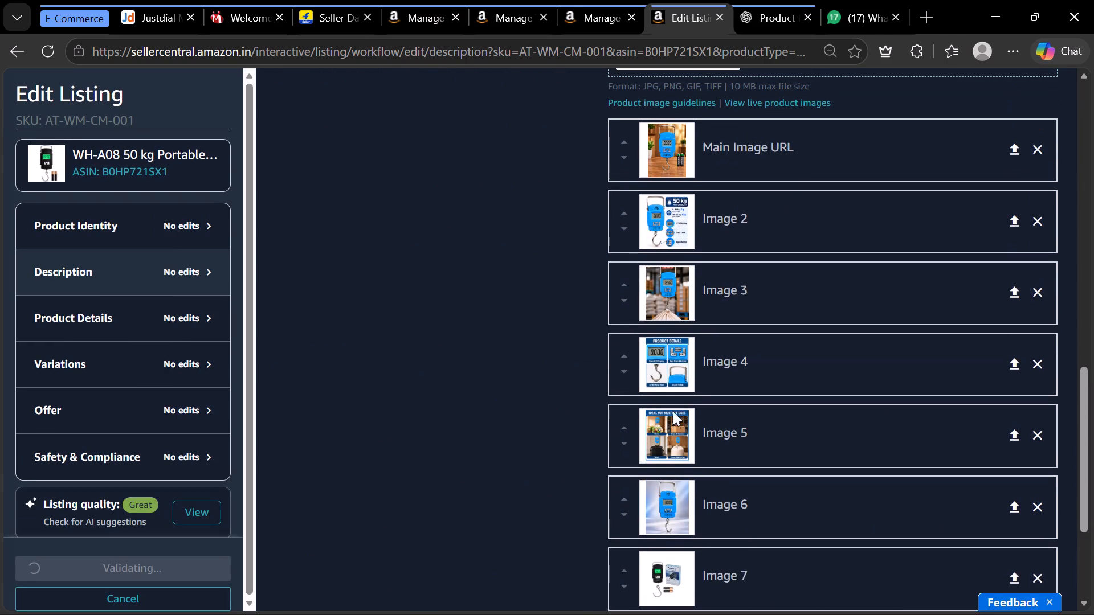
scroll(673, 411, up, 1)
scroll(673, 411, down, 3)
scroll(673, 411, up, 1)
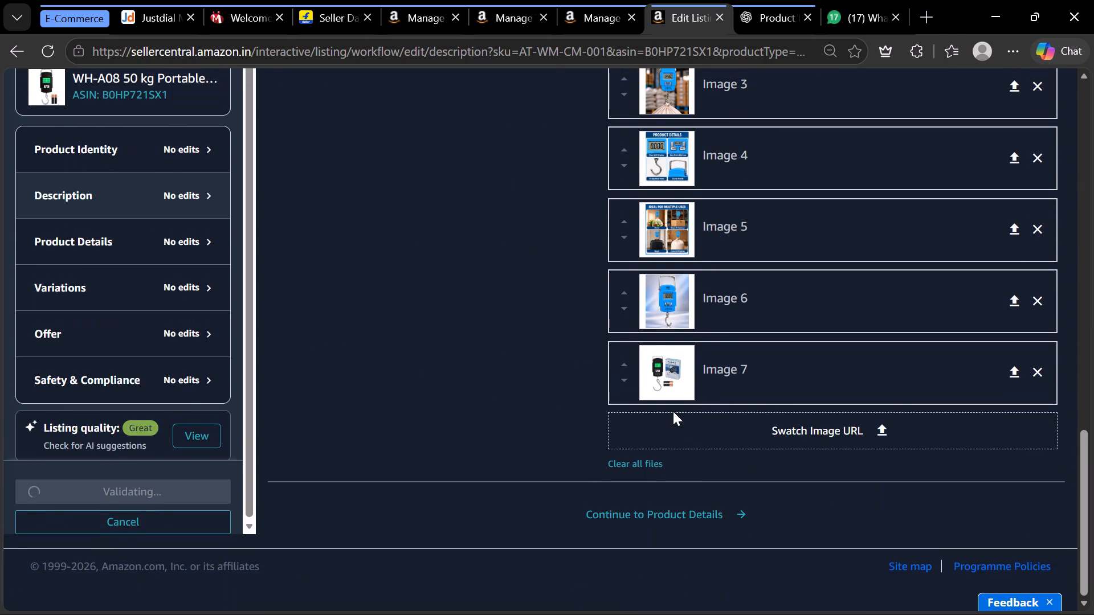
scroll(673, 411, up, 2)
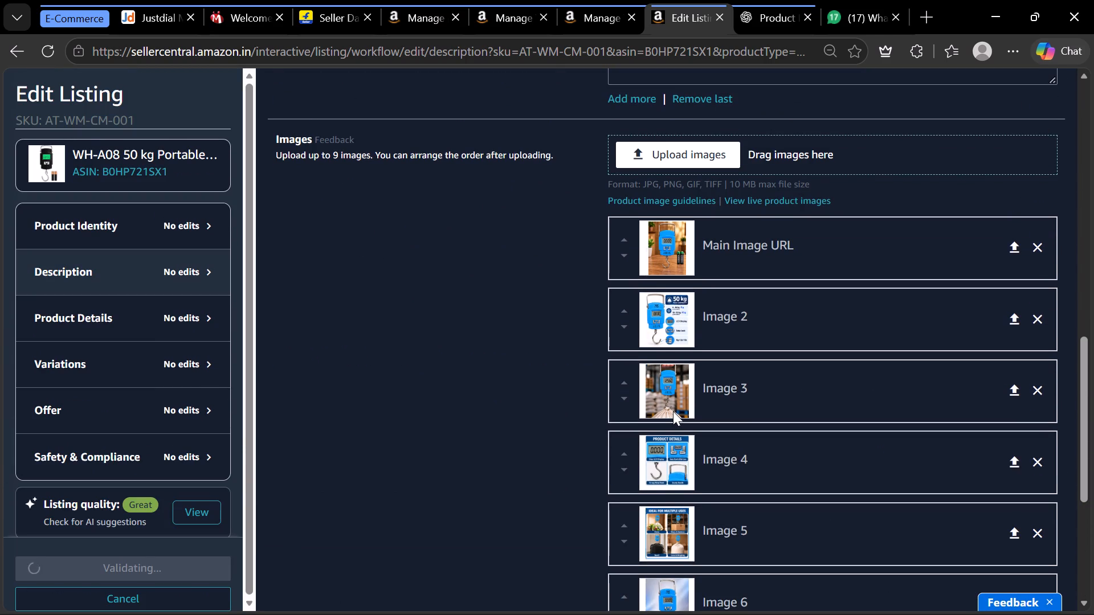
scroll(673, 411, up, 1)
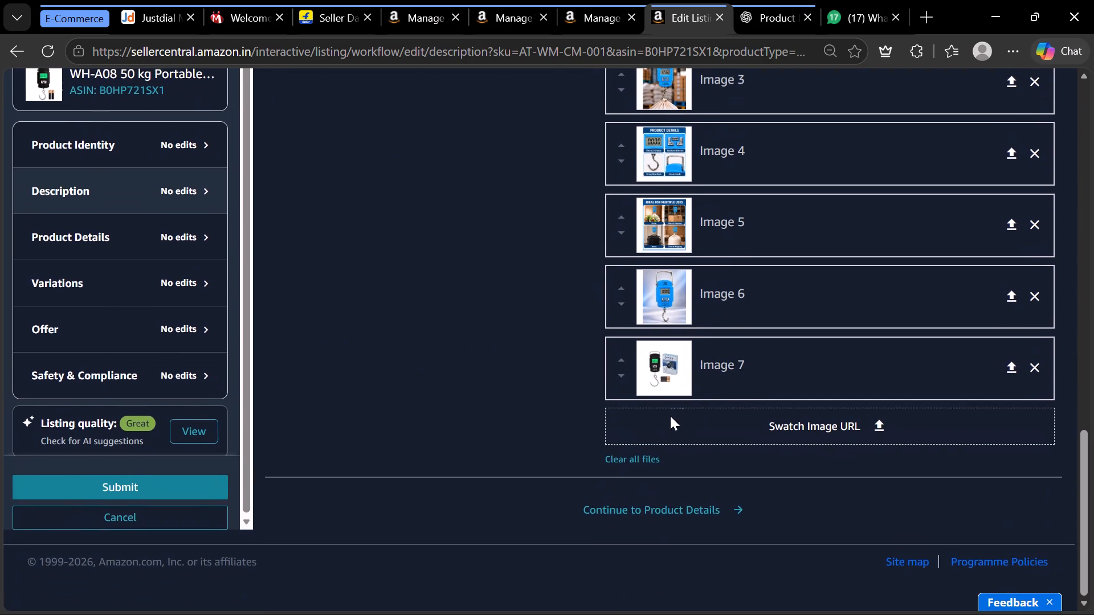
Continue to the product details of AT-WM-CM-001 and review its attributes down to the item weight.
click(652, 512)
scroll(652, 512, down, 3)
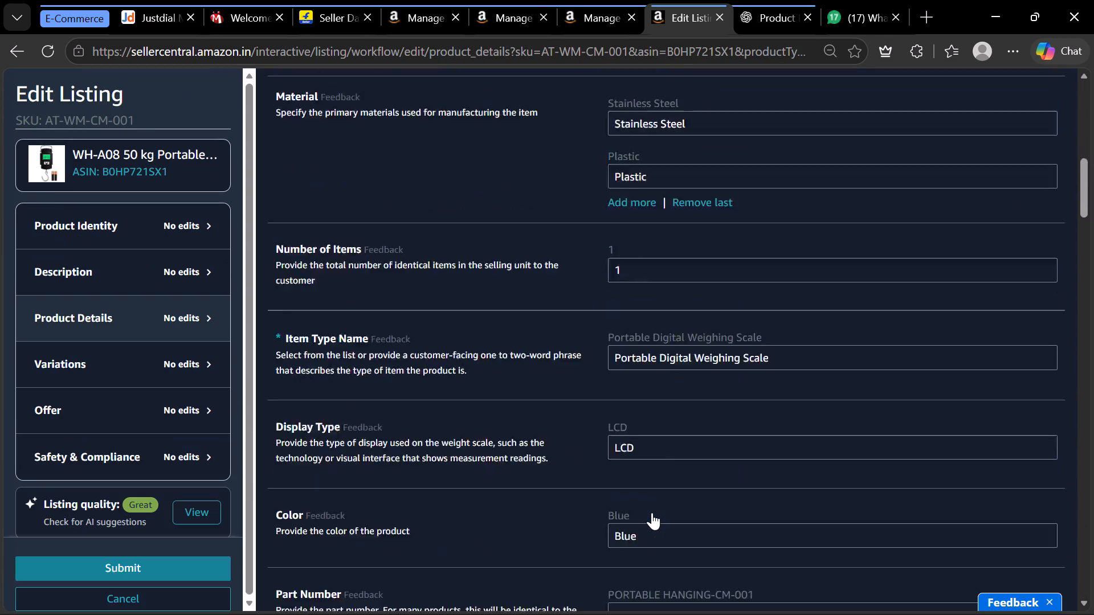
scroll(652, 512, down, 9)
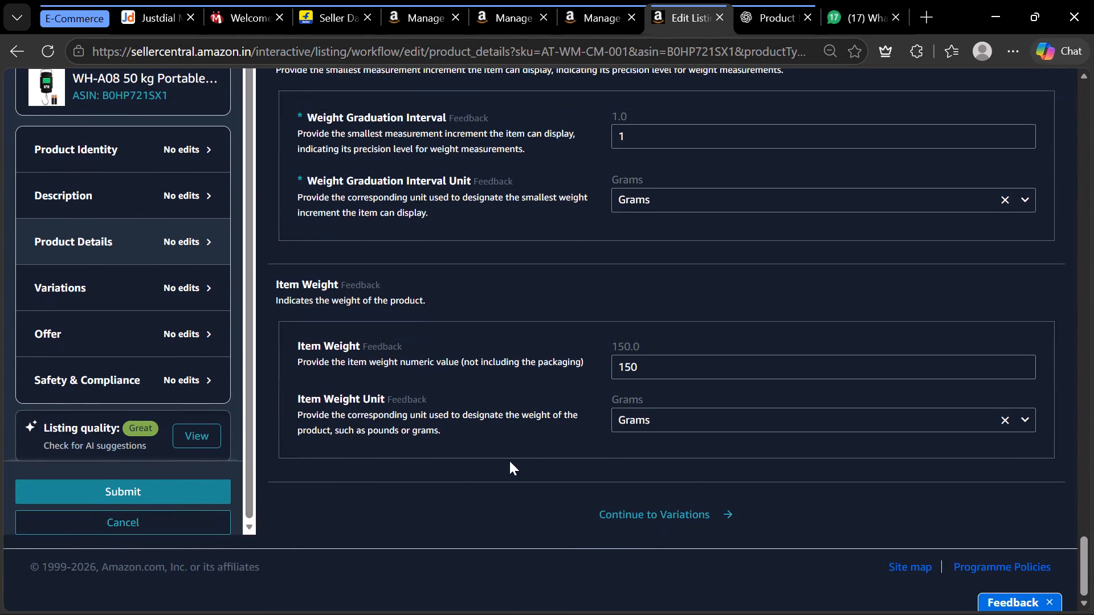
Continue through the variations, offer and safety and compliance sections of AT-WM-CM-001, reviewing their attributes.
scroll(564, 472, up, 1)
scroll(564, 472, down, 1)
click(633, 529)
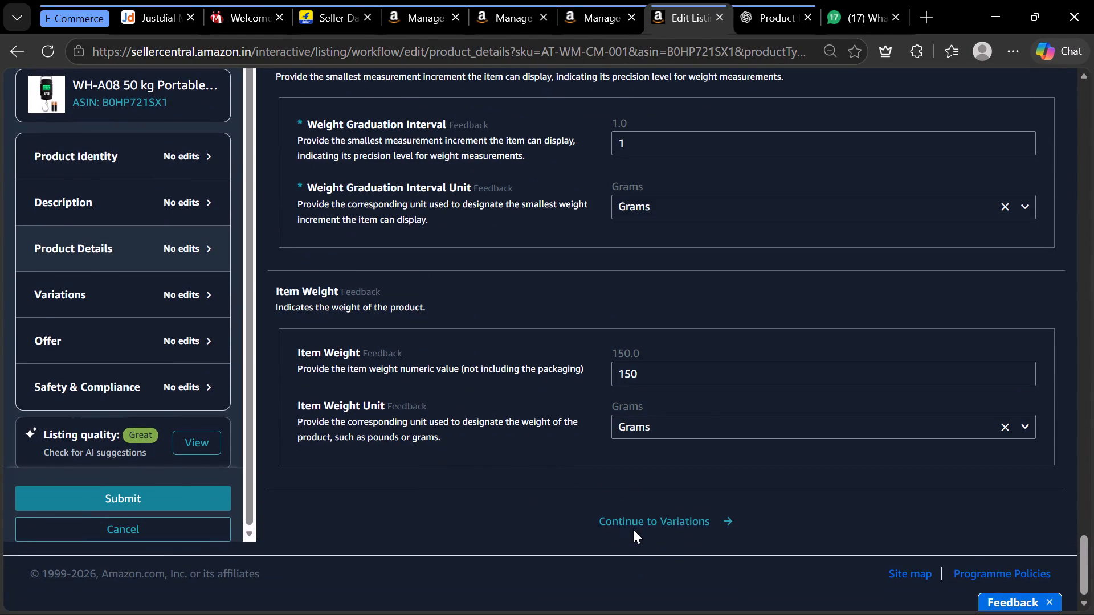
click(632, 522)
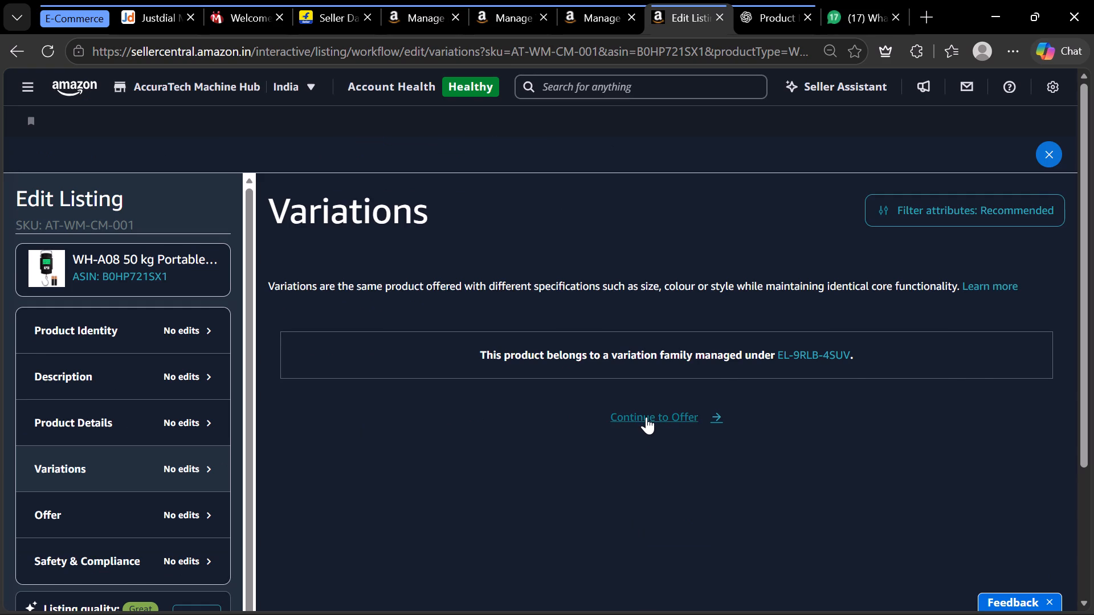
click(646, 417)
scroll(646, 417, down, 1)
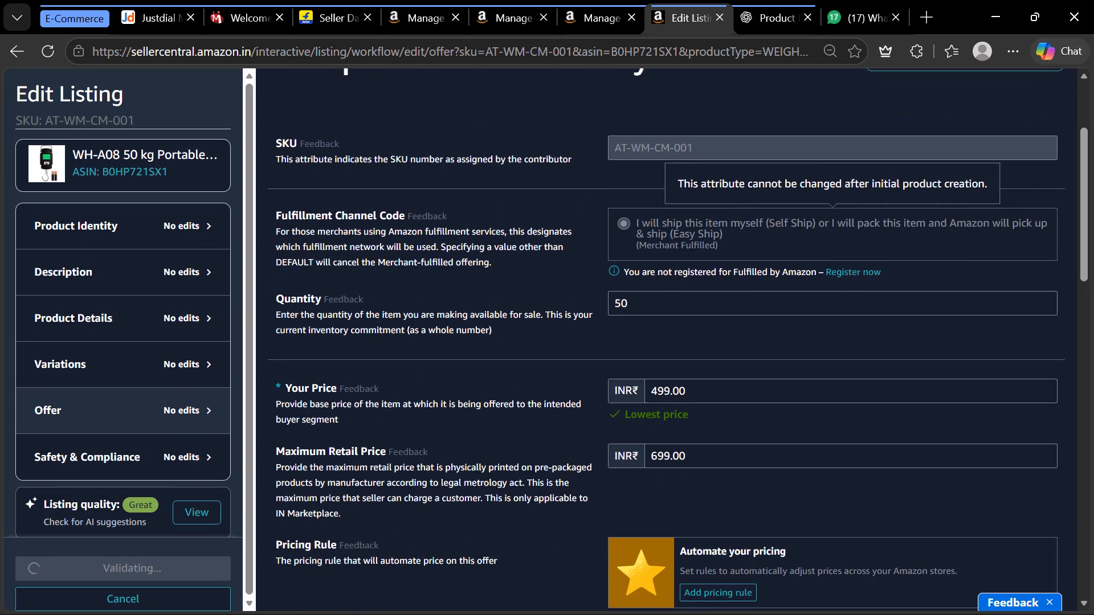
scroll(646, 417, down, 6)
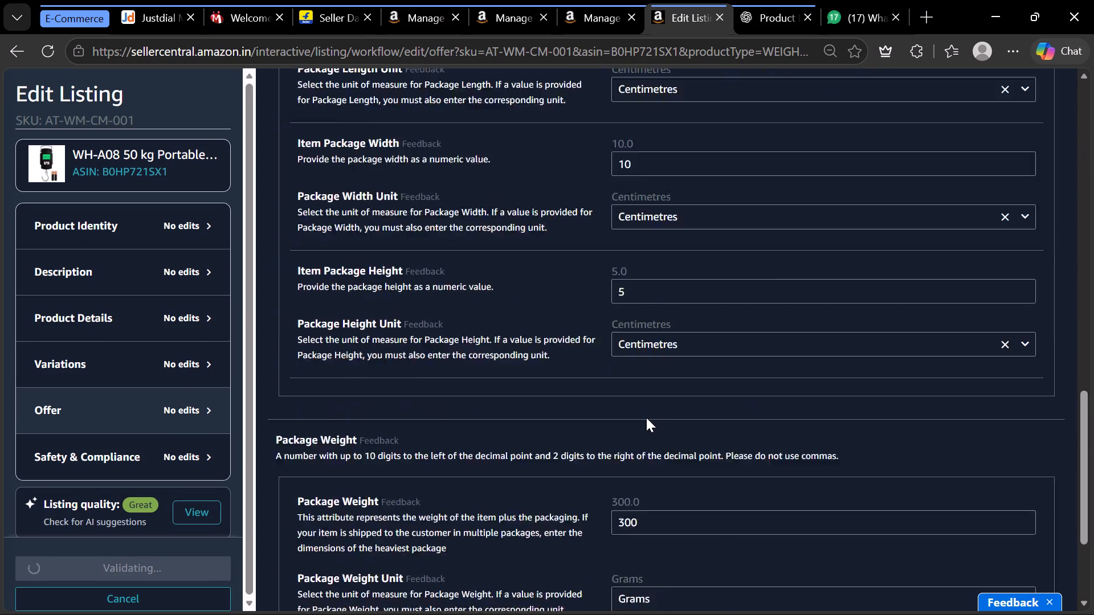
scroll(646, 417, down, 3)
click(627, 514)
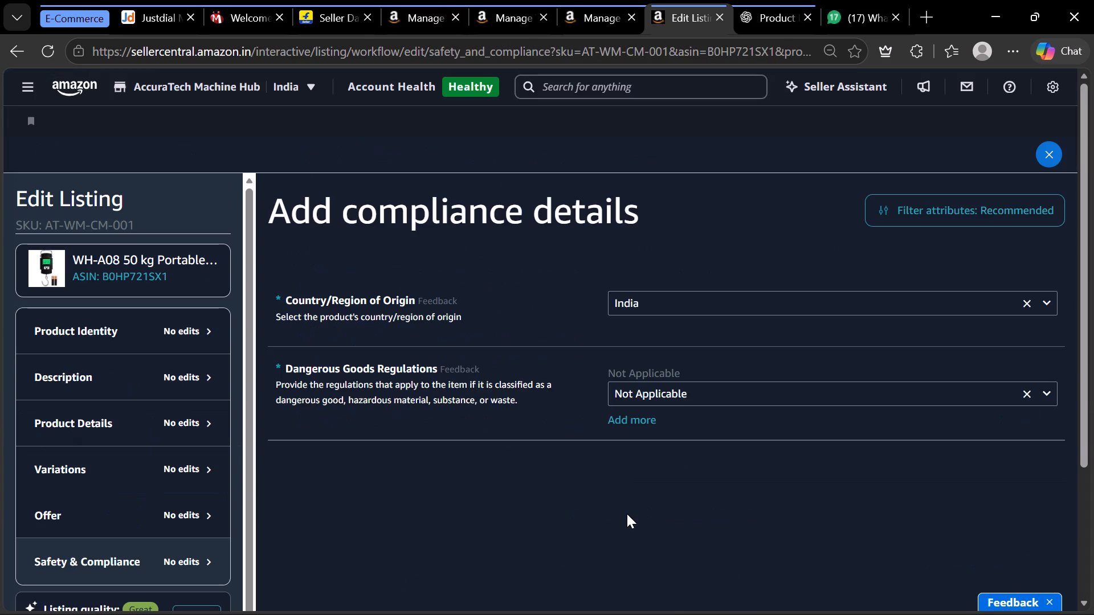
scroll(598, 490, down, 4)
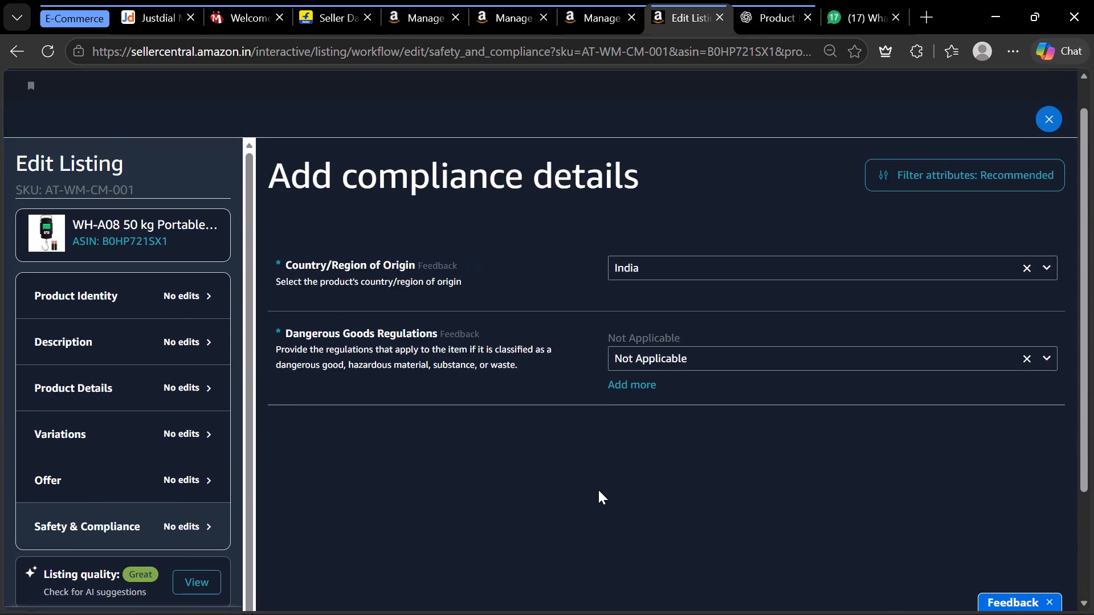
Submit listing AT-WM-CM-001 without changing any fields and return to the inventory.
click(180, 495)
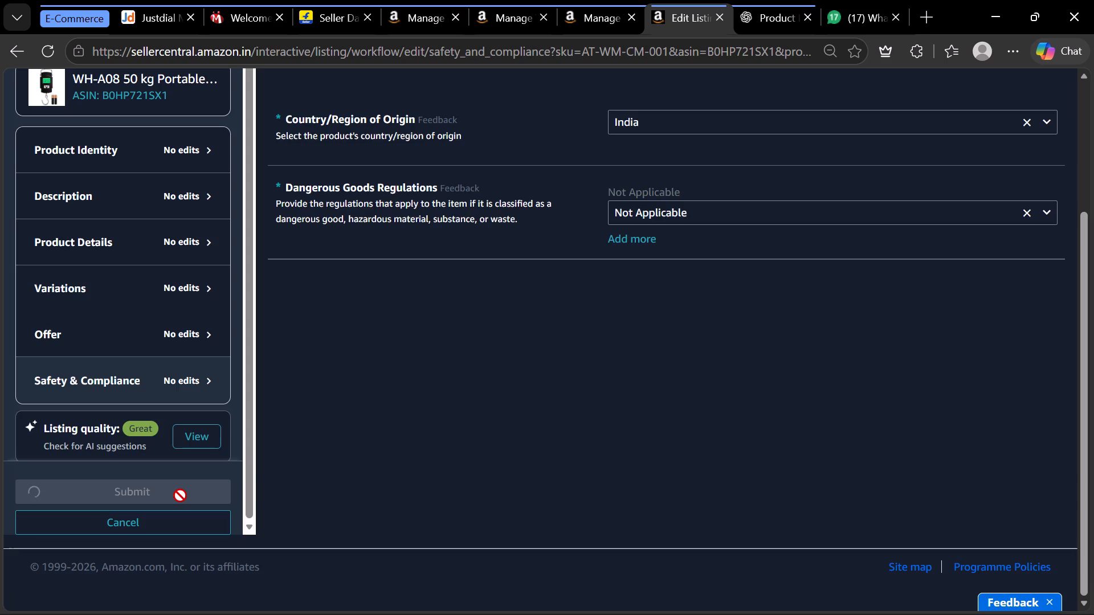
click(436, 547)
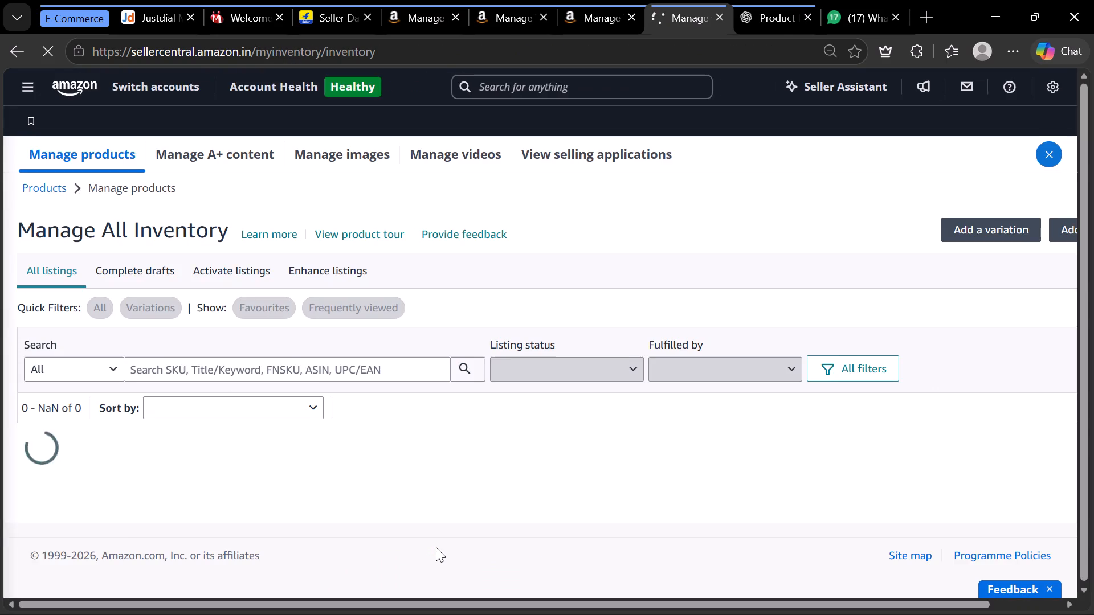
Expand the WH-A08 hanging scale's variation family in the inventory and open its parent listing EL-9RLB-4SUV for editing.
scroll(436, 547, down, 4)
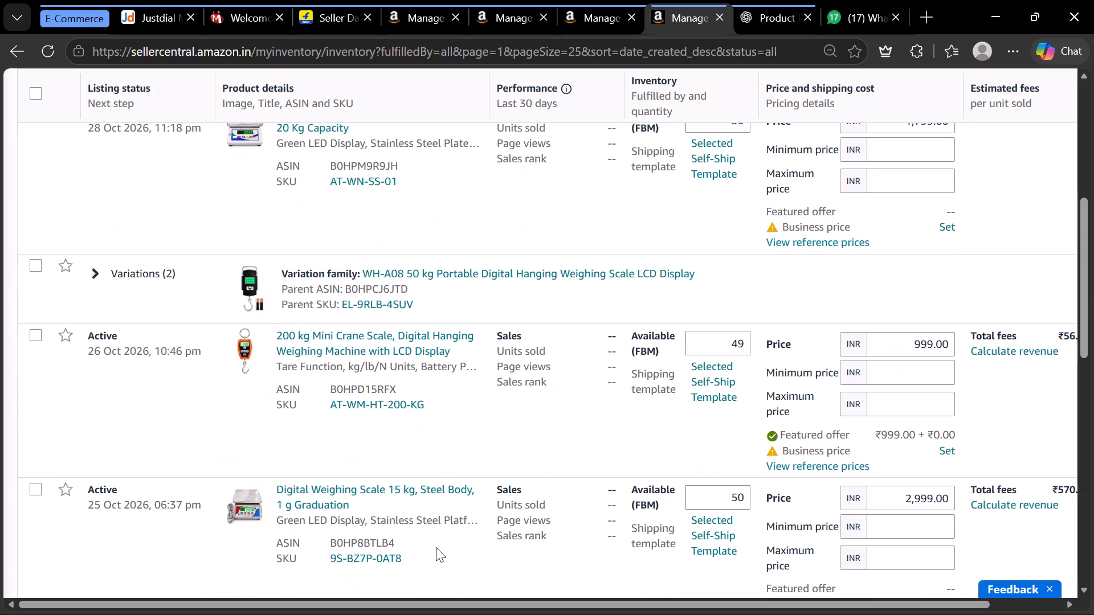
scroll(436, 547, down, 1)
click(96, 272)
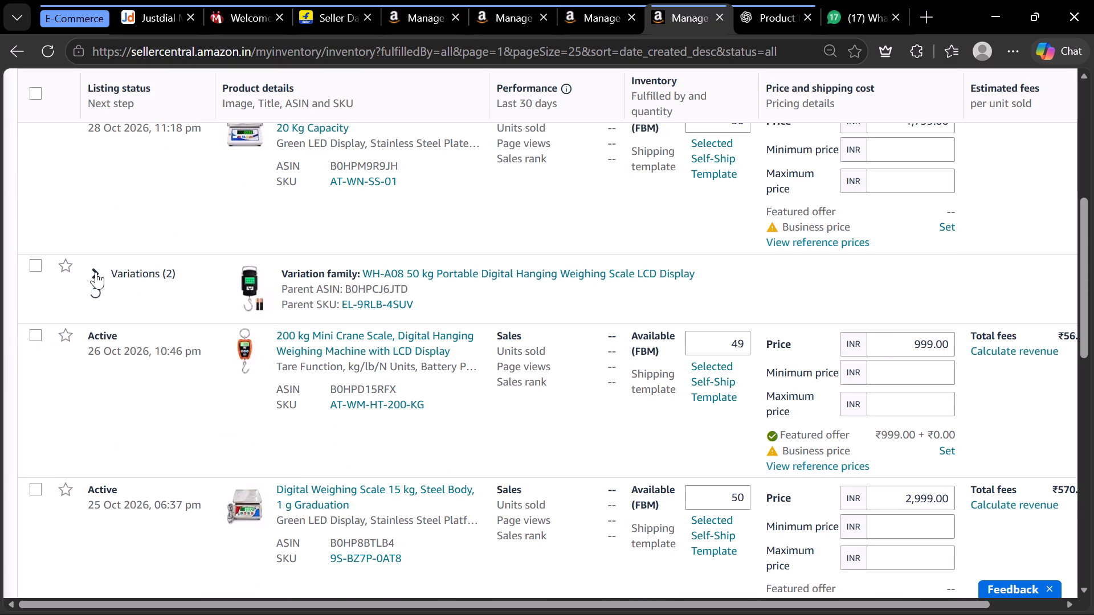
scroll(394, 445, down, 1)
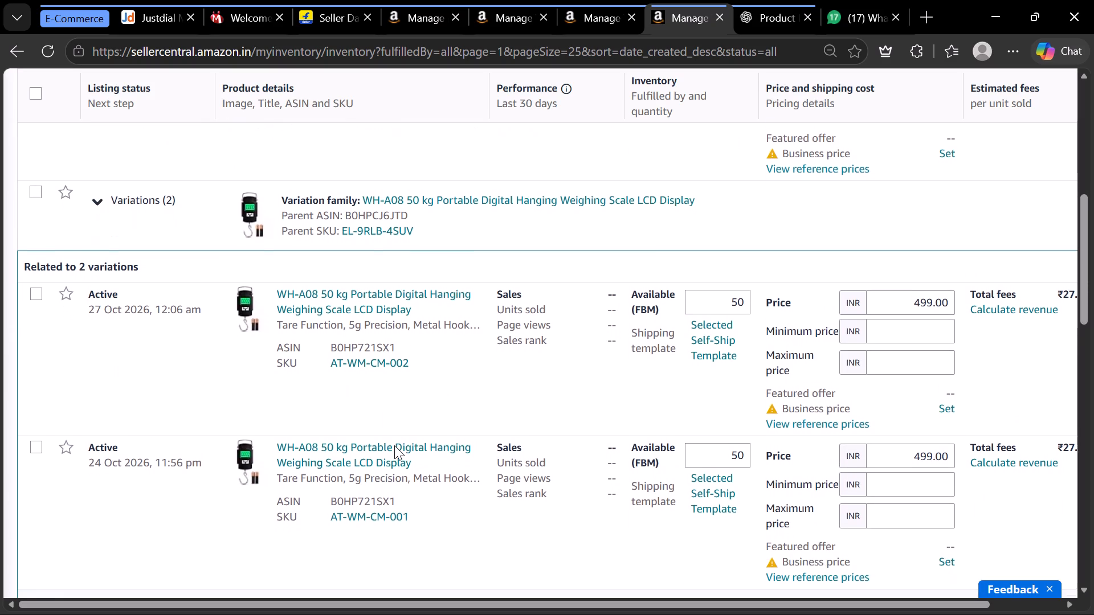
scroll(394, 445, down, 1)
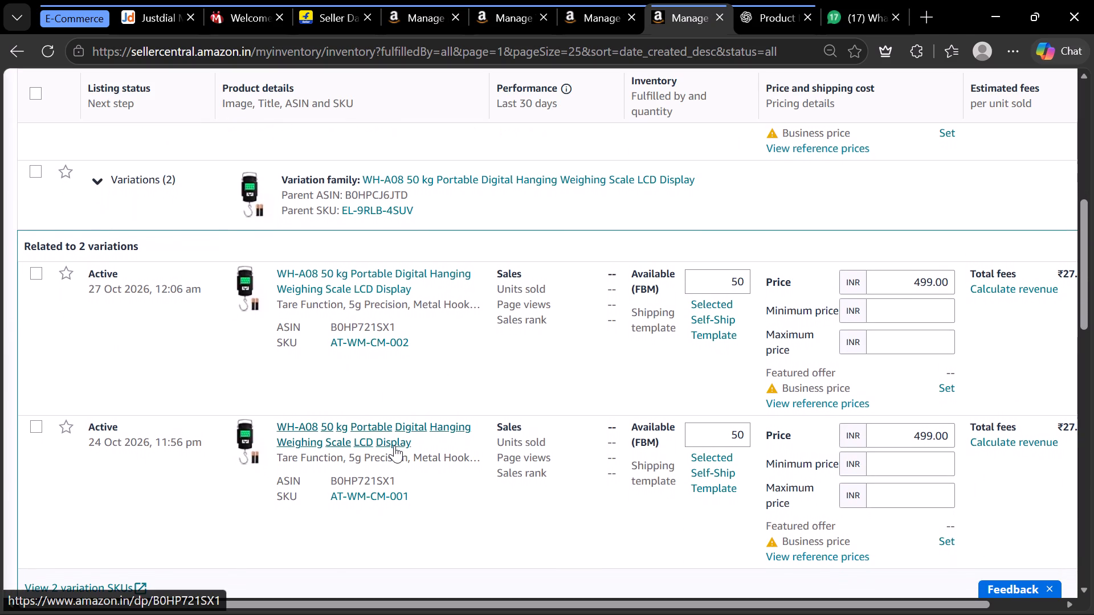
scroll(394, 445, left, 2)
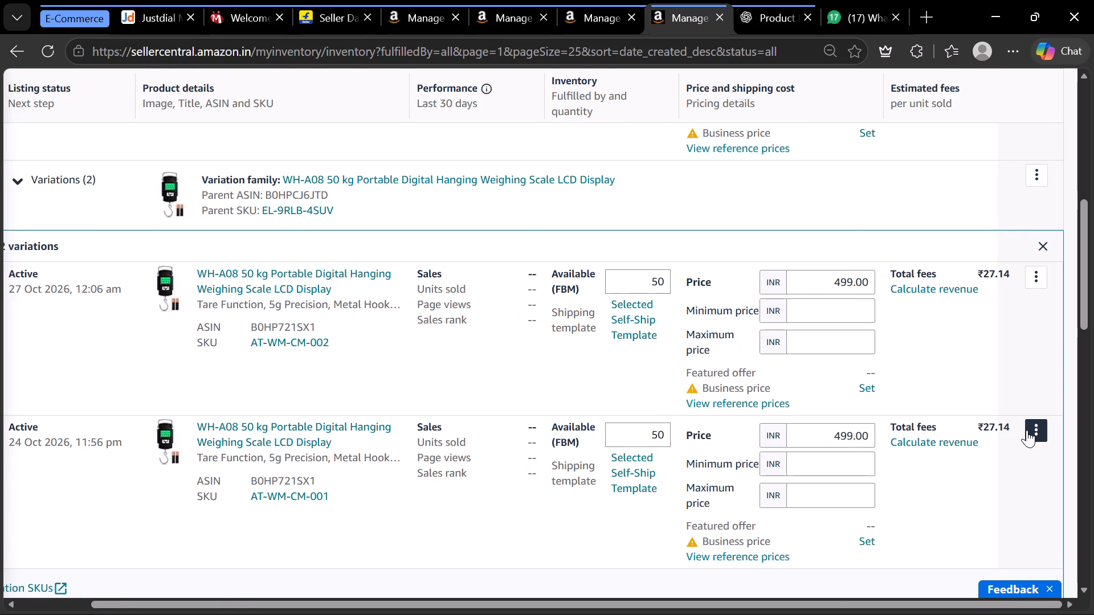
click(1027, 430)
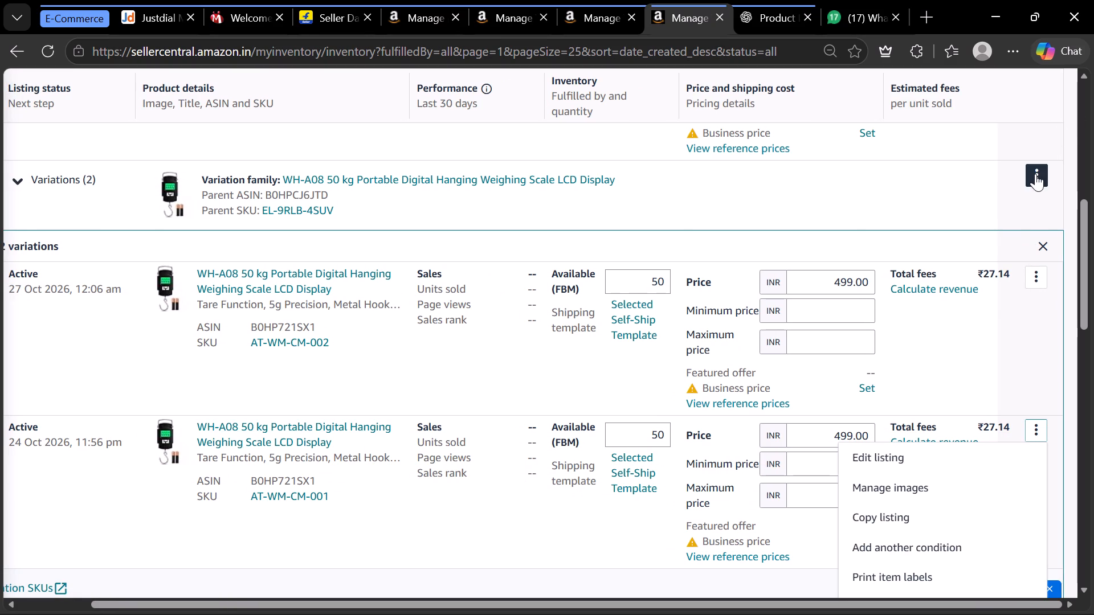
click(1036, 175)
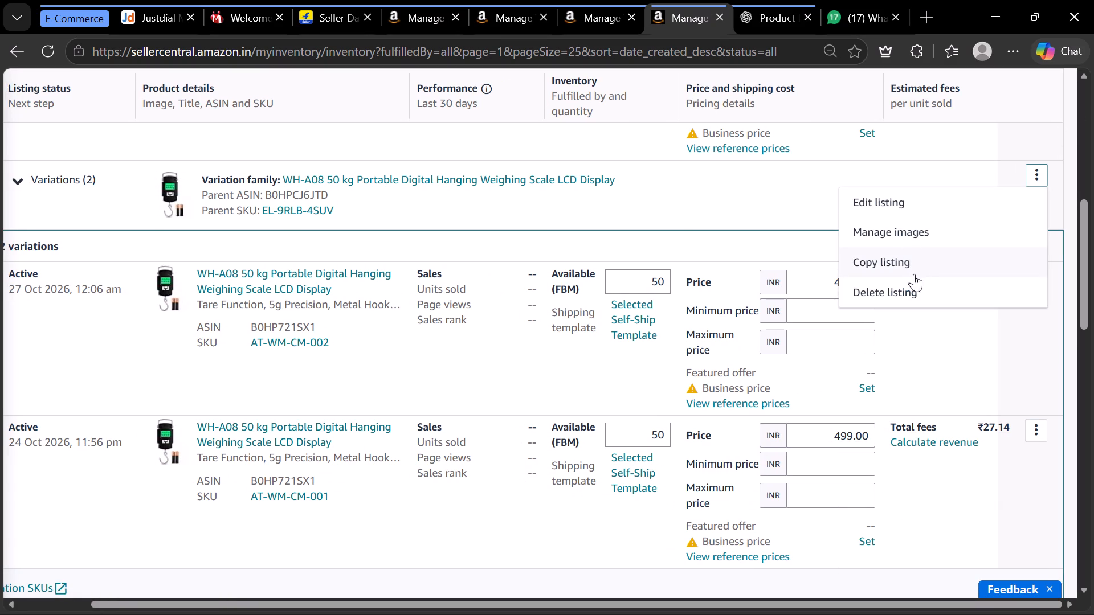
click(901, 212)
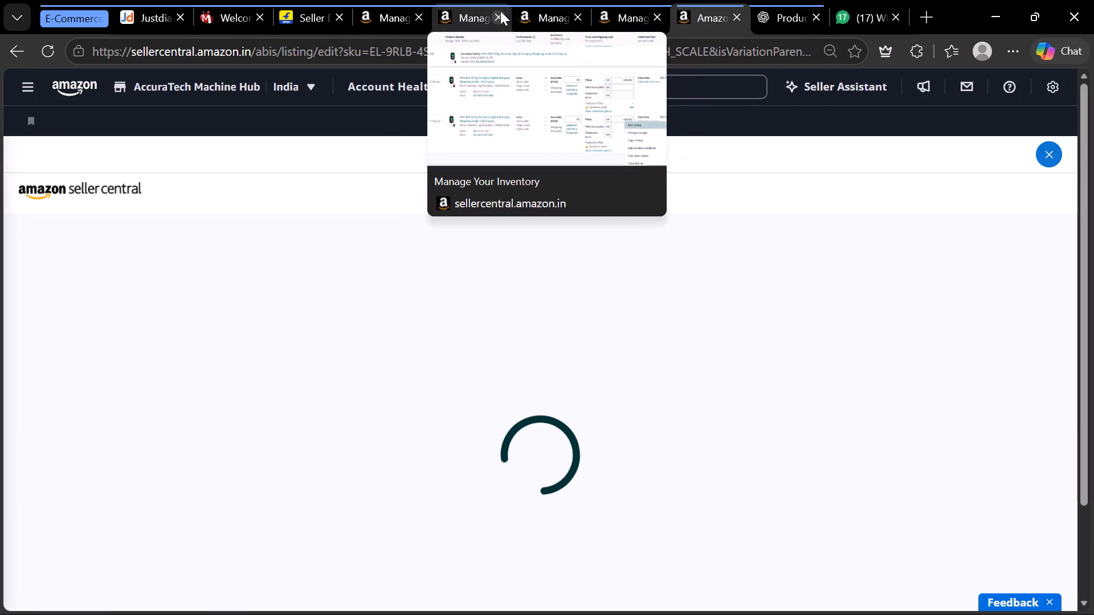
Close the three redundant inventory tabs, keeping the Manage Products tab and the parent listing's edit tab.
click(495, 18)
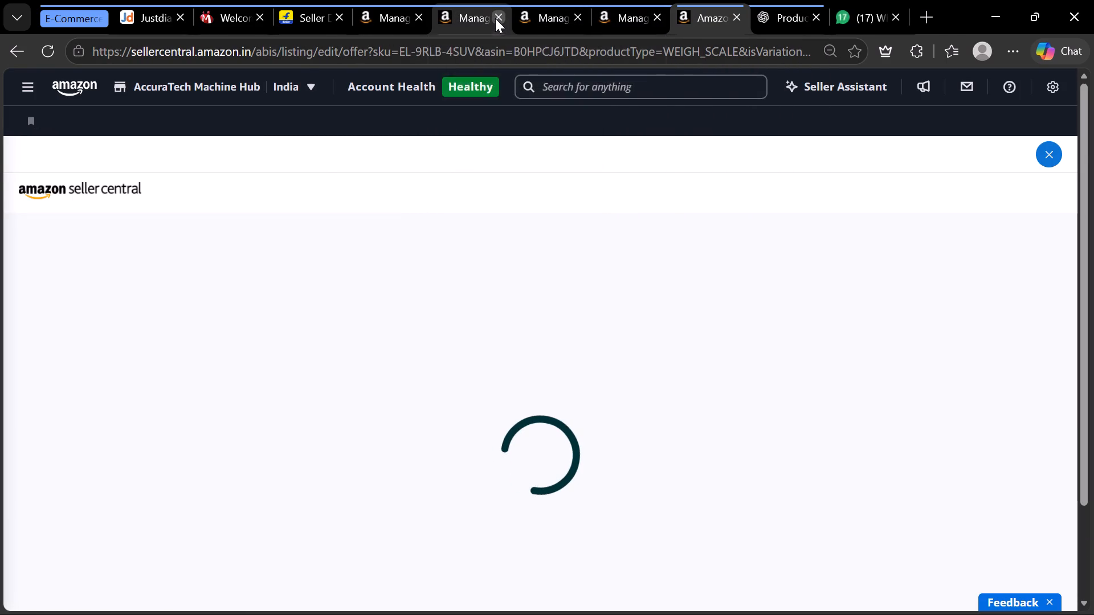
click(495, 18)
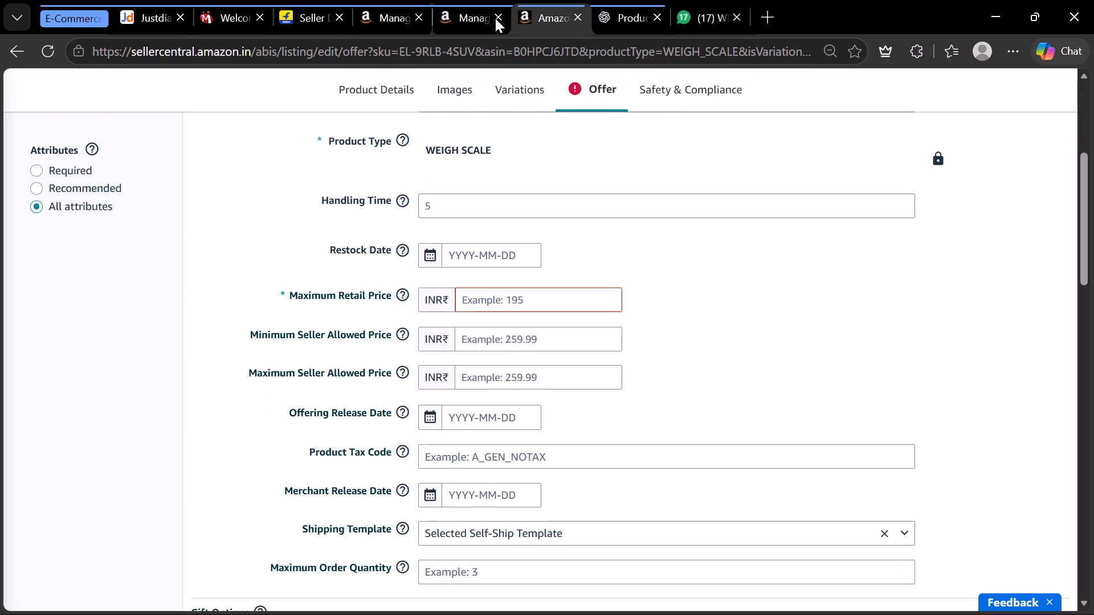
click(495, 18)
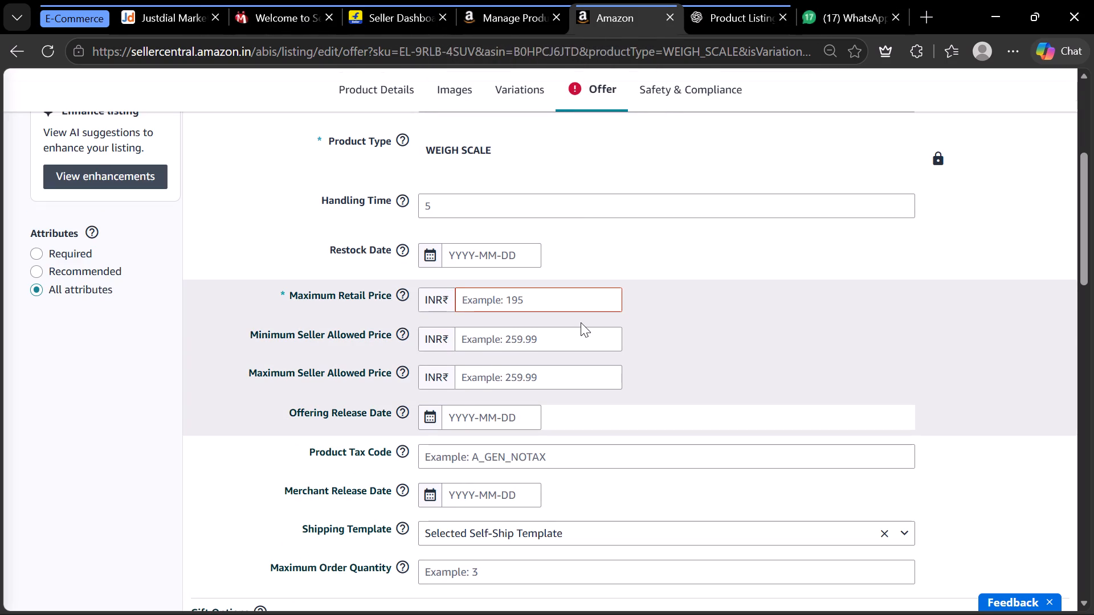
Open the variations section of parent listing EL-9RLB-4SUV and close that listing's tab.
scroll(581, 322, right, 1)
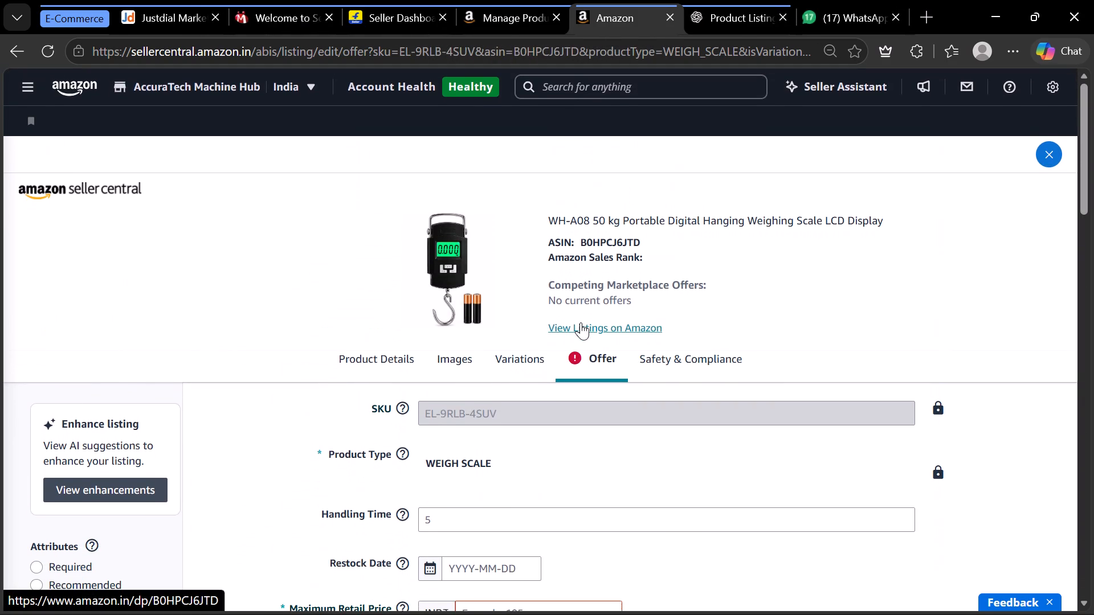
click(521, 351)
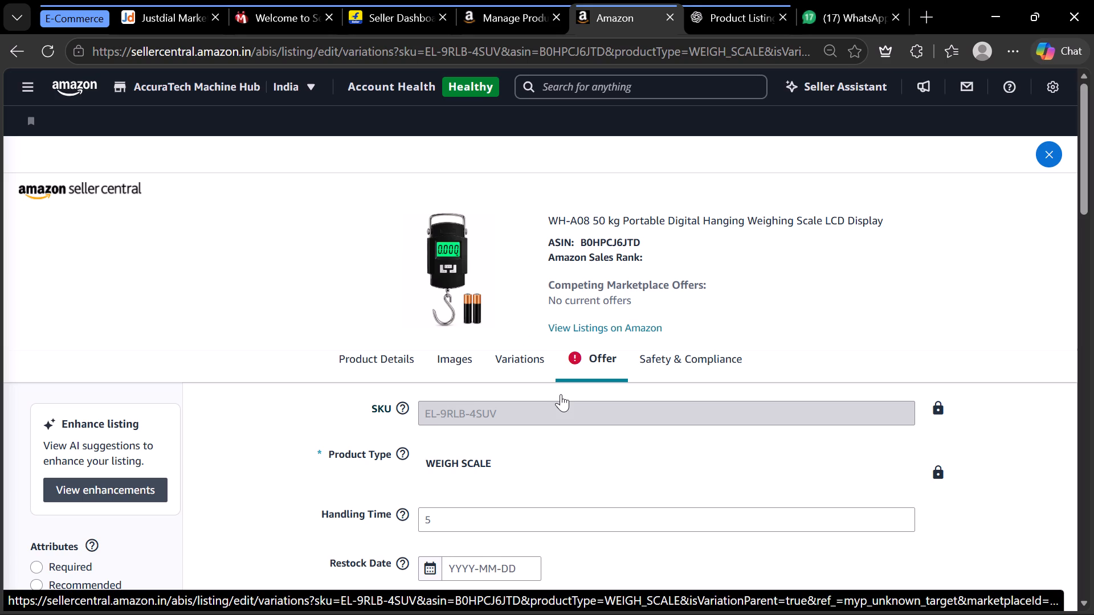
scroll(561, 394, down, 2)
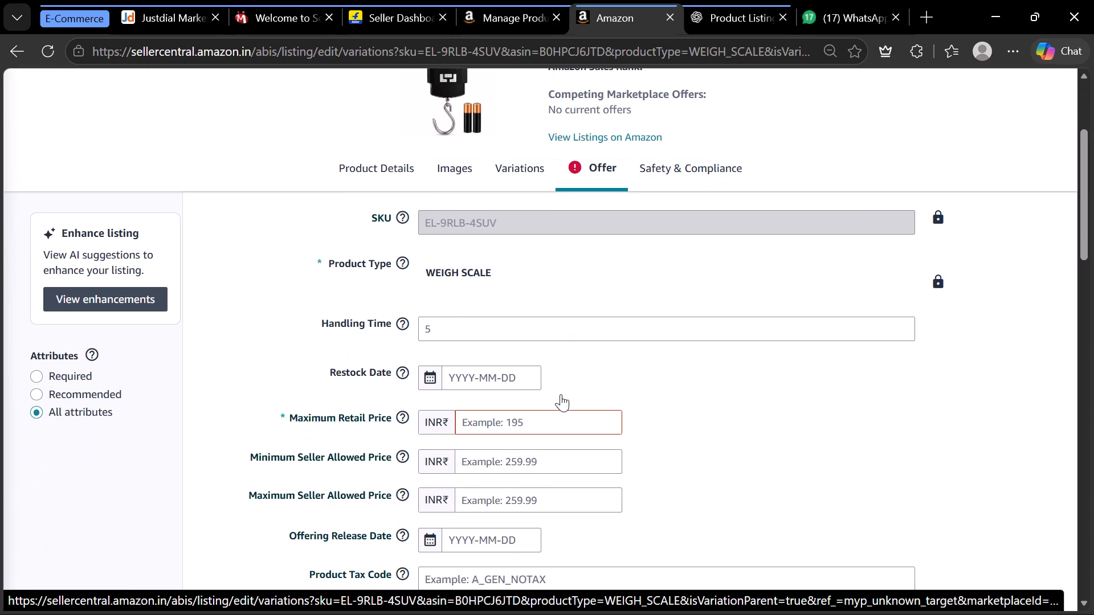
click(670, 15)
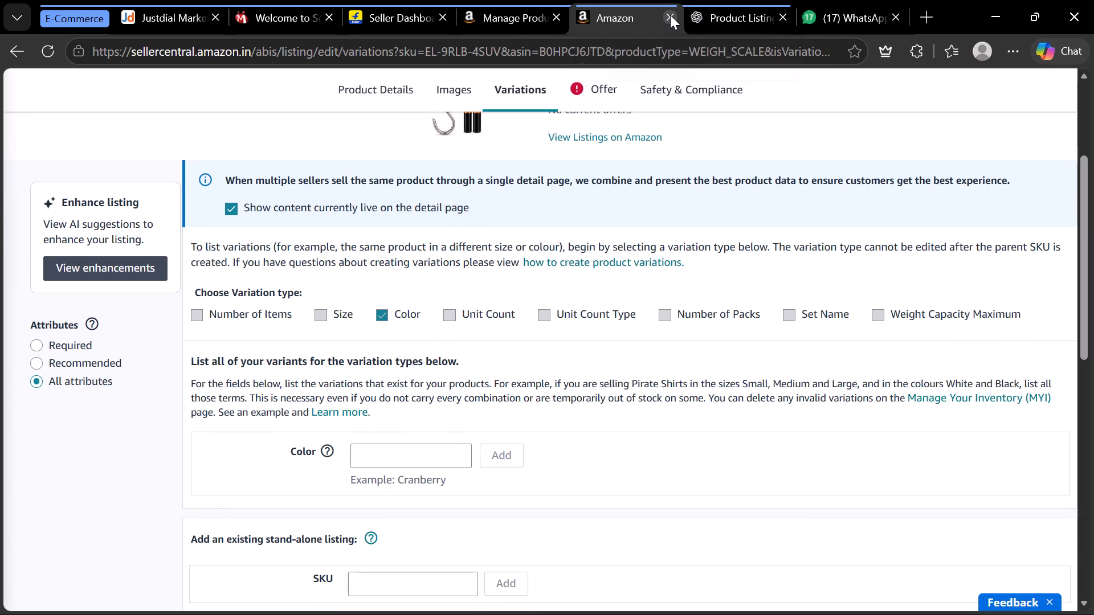
Expand the WH-A08 variation family on the Manage Products page and open its parent listing EL-9RLB-4SUV for editing.
click(529, 24)
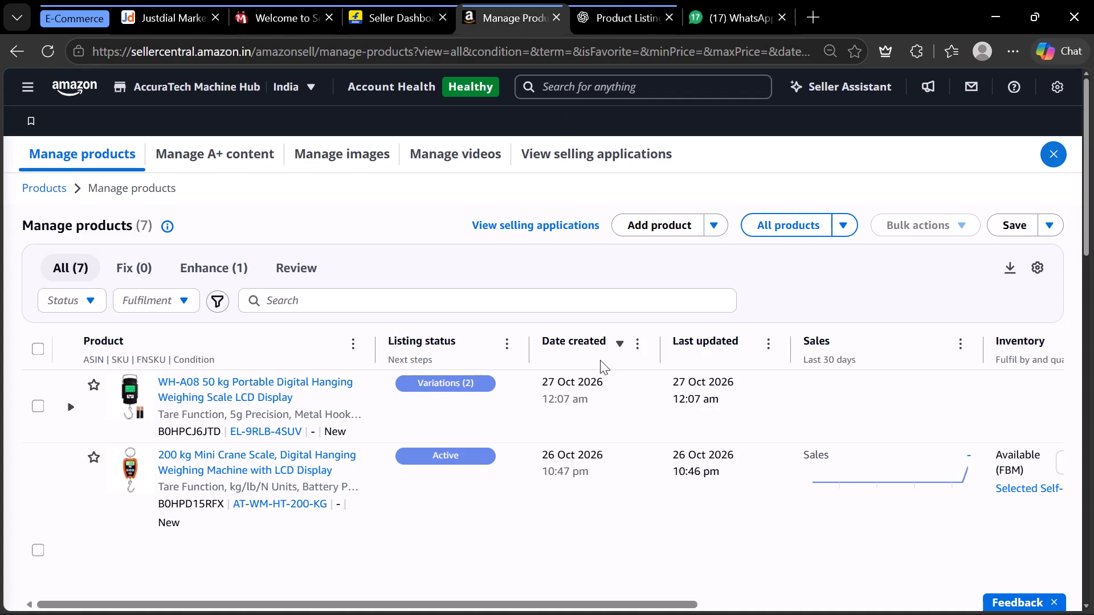
click(464, 380)
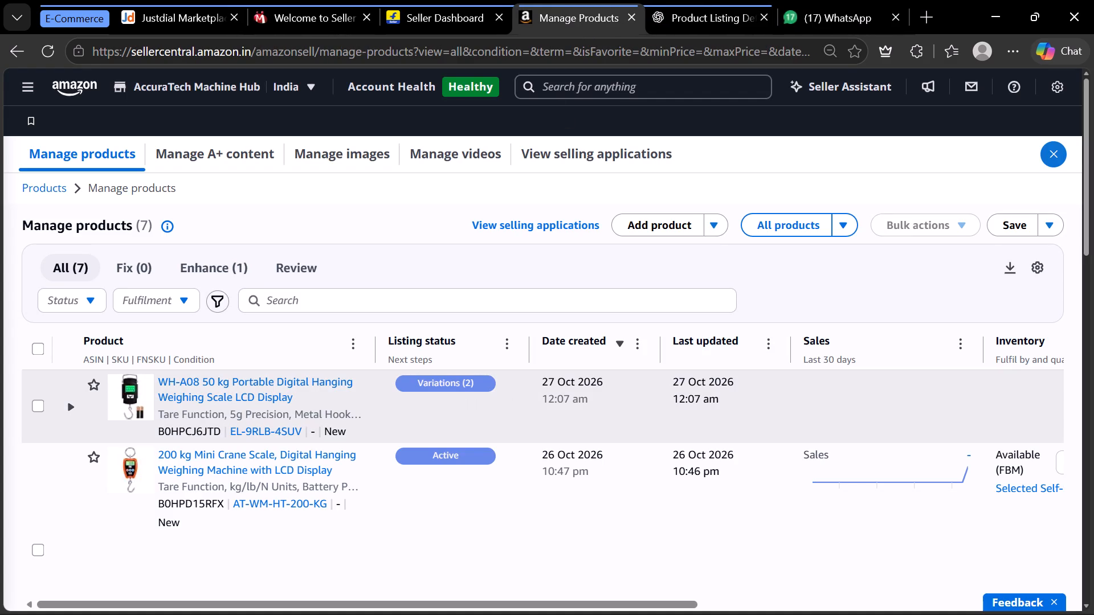
click(74, 405)
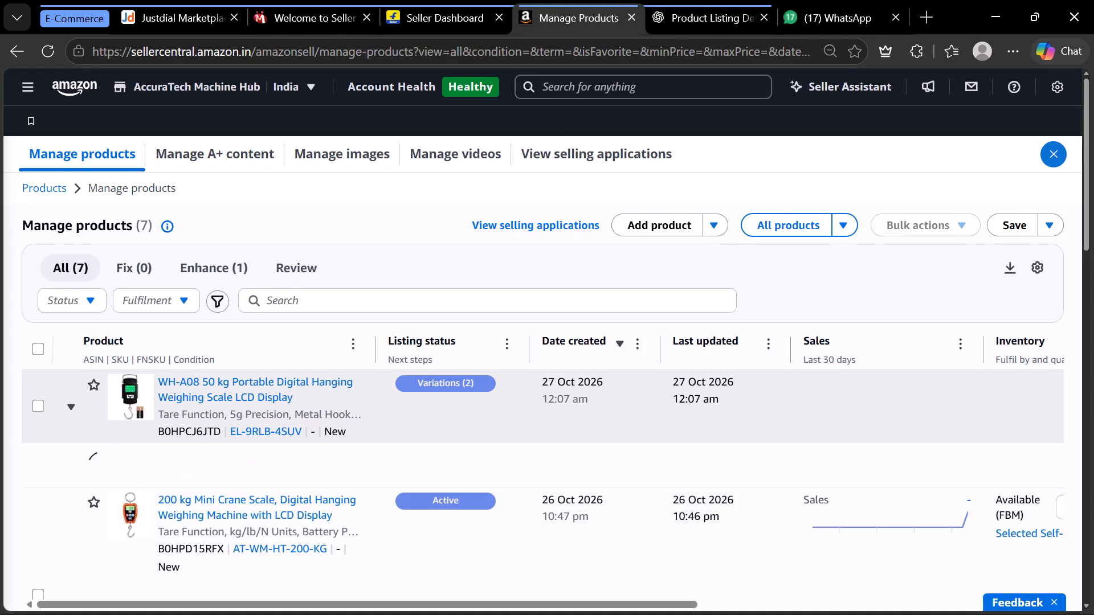
scroll(432, 387, down, 1)
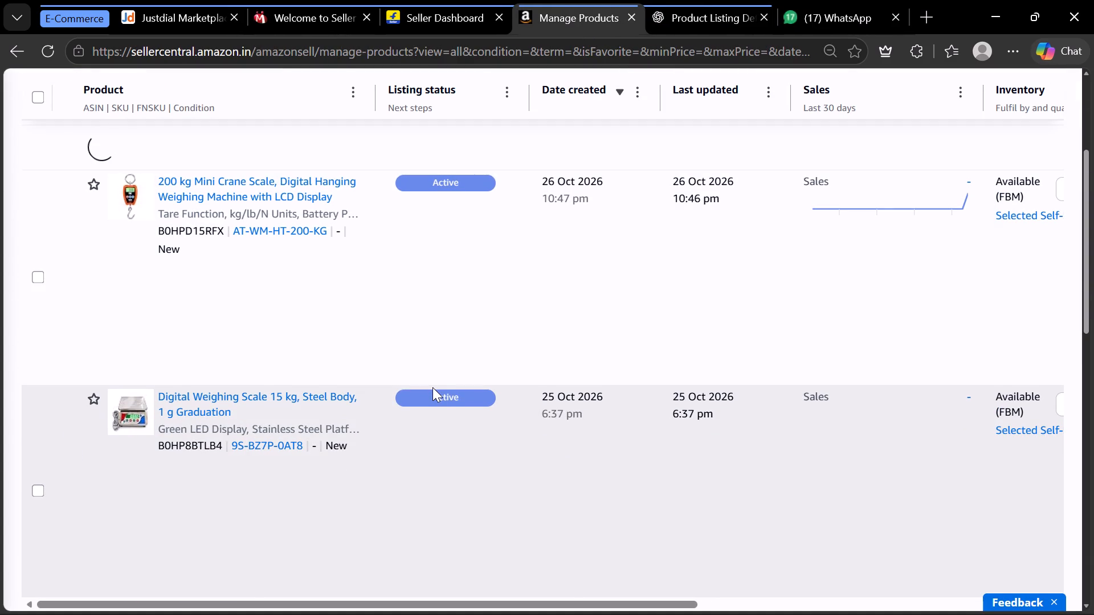
scroll(438, 403, up, 1)
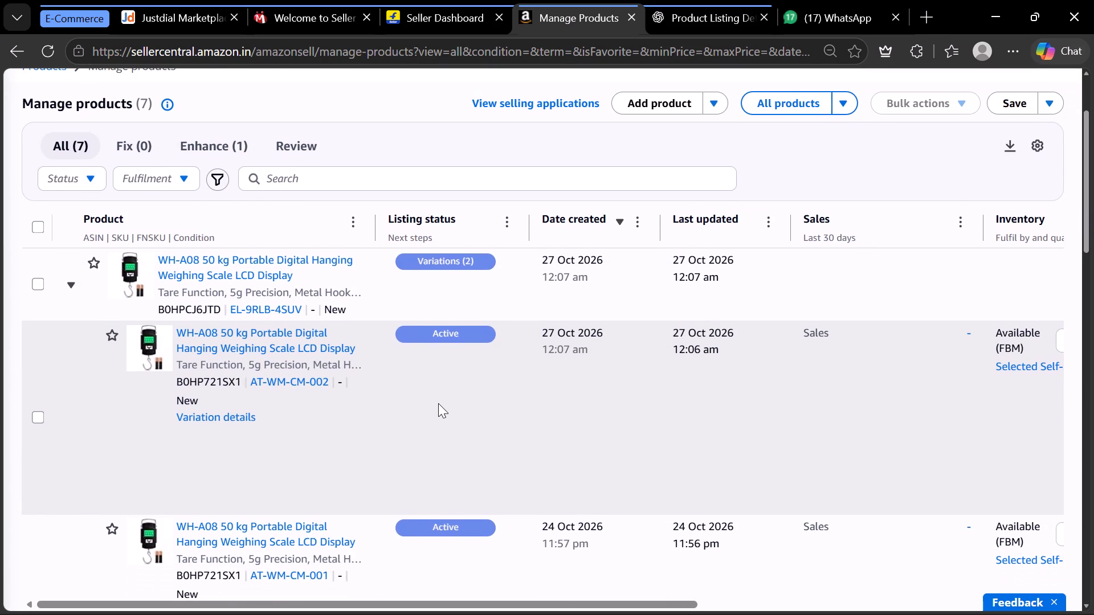
drag(438, 403, 479, 395)
scroll(479, 395, left, 2)
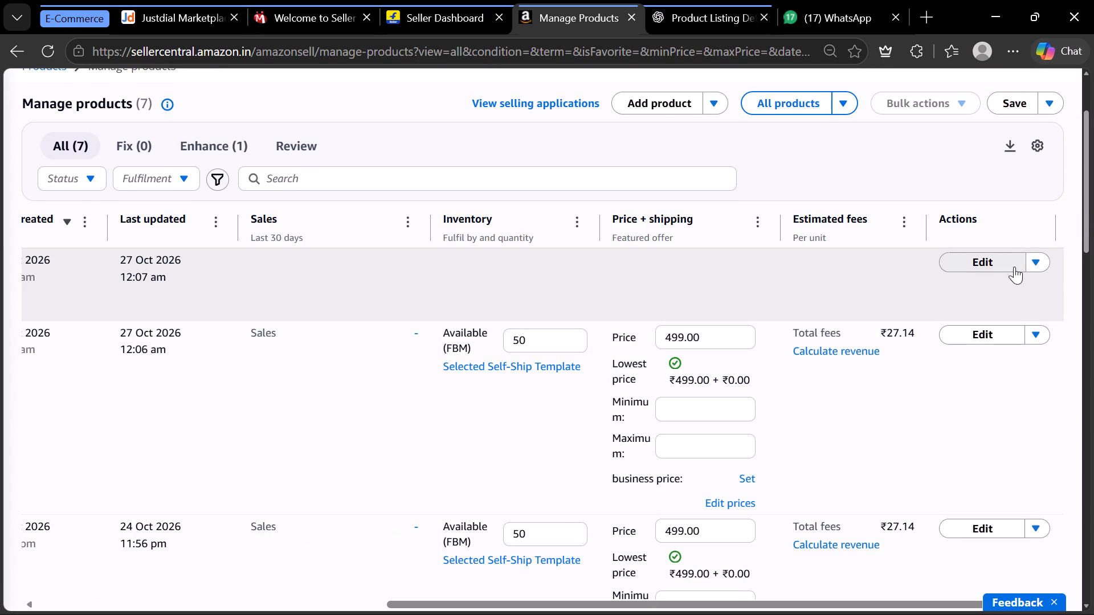
click(1045, 257)
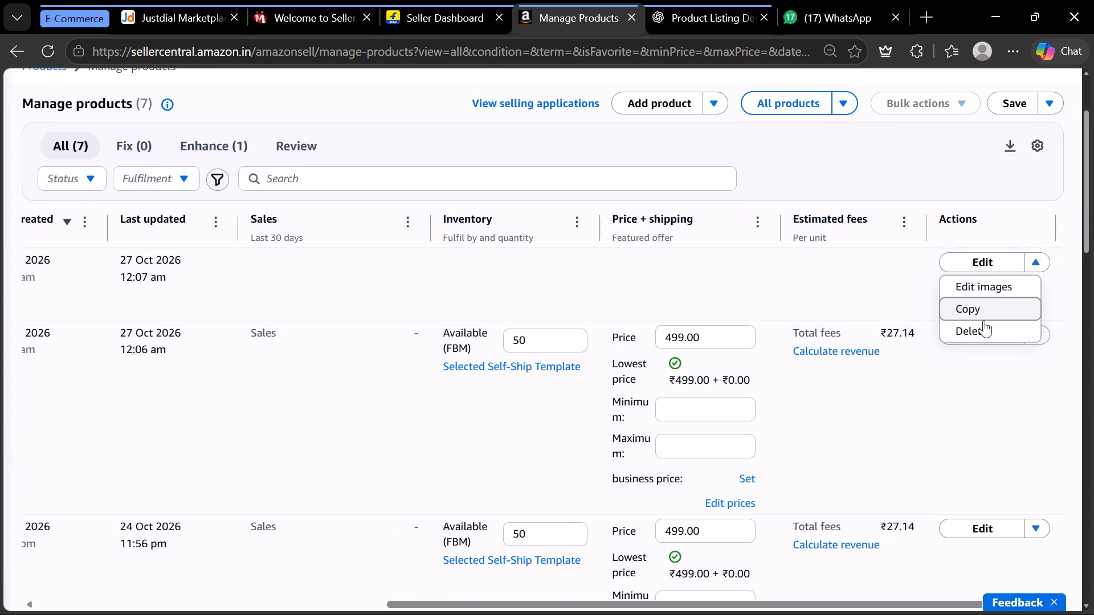
click(983, 284)
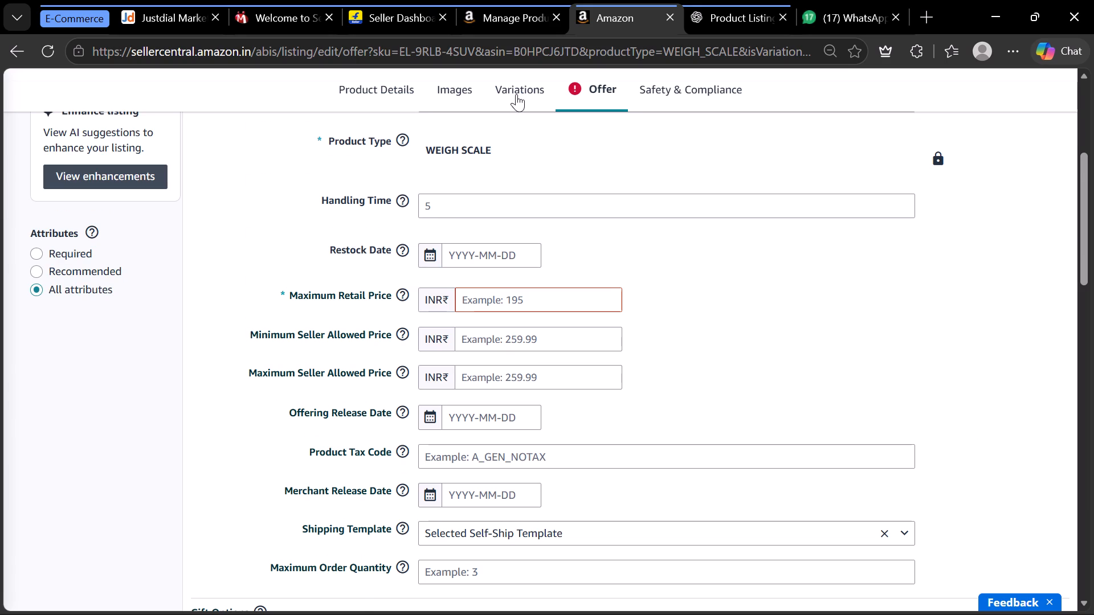
Open the variations section of parent listing EL-9RLB-4SUV and review its variation type and colour variant fields.
click(518, 92)
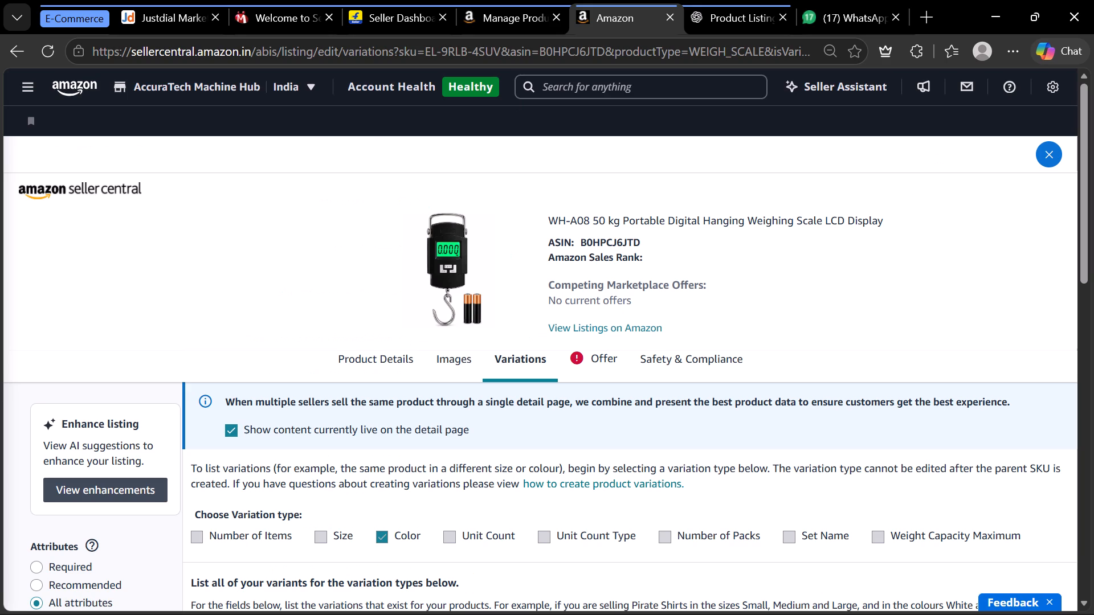
click(518, 92)
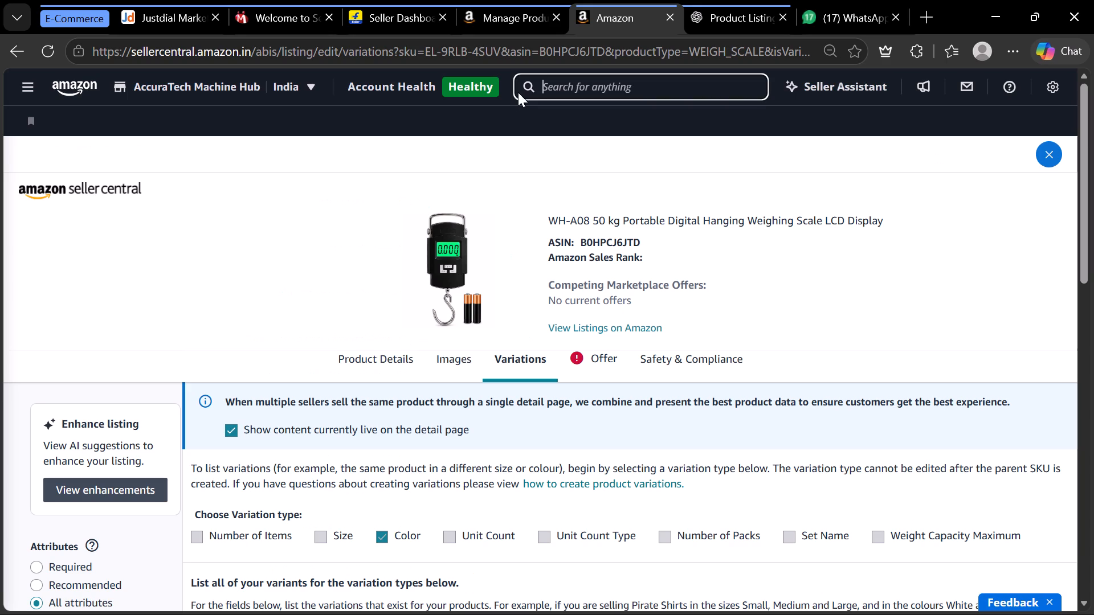
double_click(518, 92)
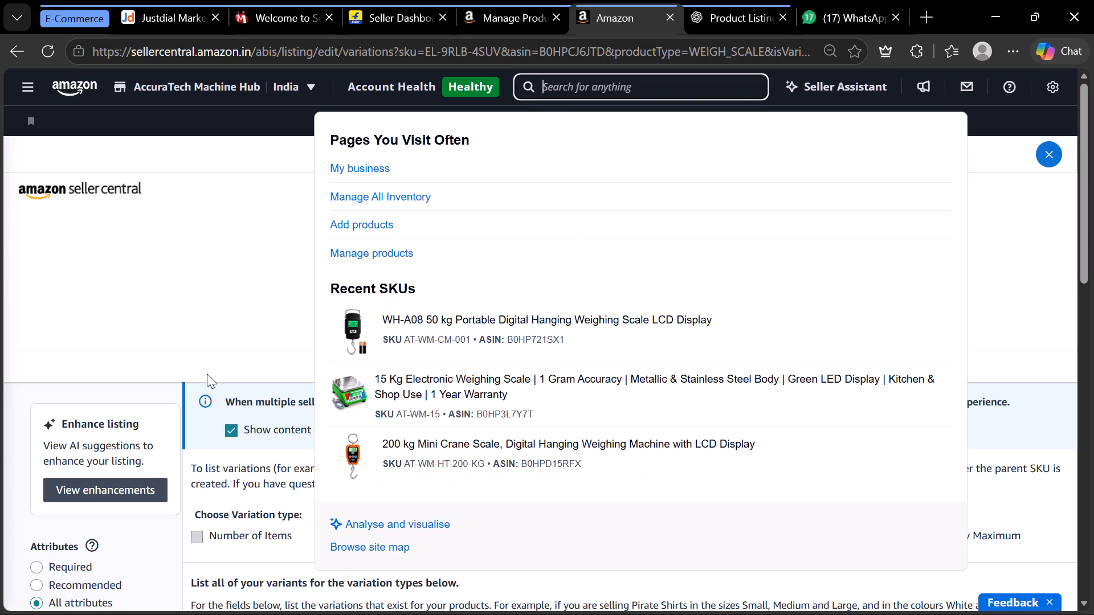
click(234, 348)
scroll(234, 348, down, 2)
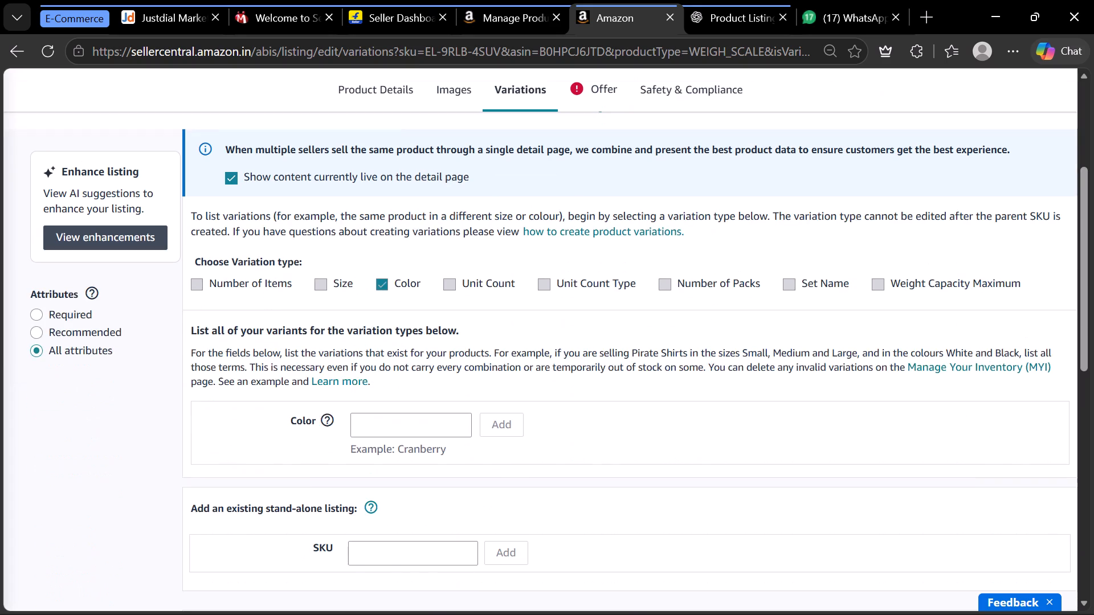
Set the price of the black variant, SKU AT-WM-CM-002, to INR 498 in the variations table.
scroll(234, 348, down, 3)
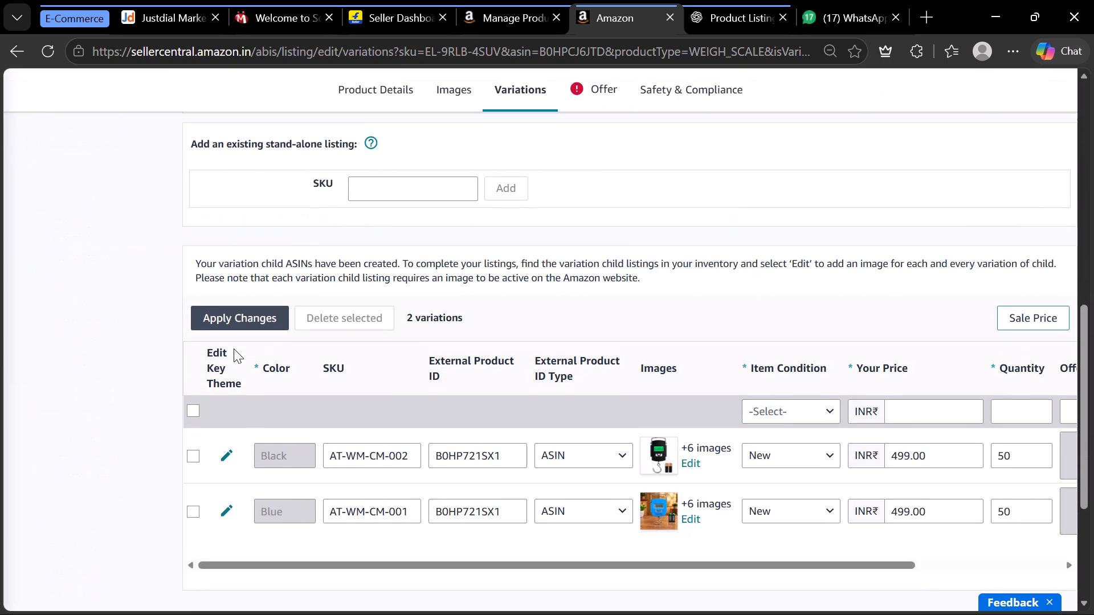
scroll(234, 348, down, 1)
scroll(697, 432, down, 1)
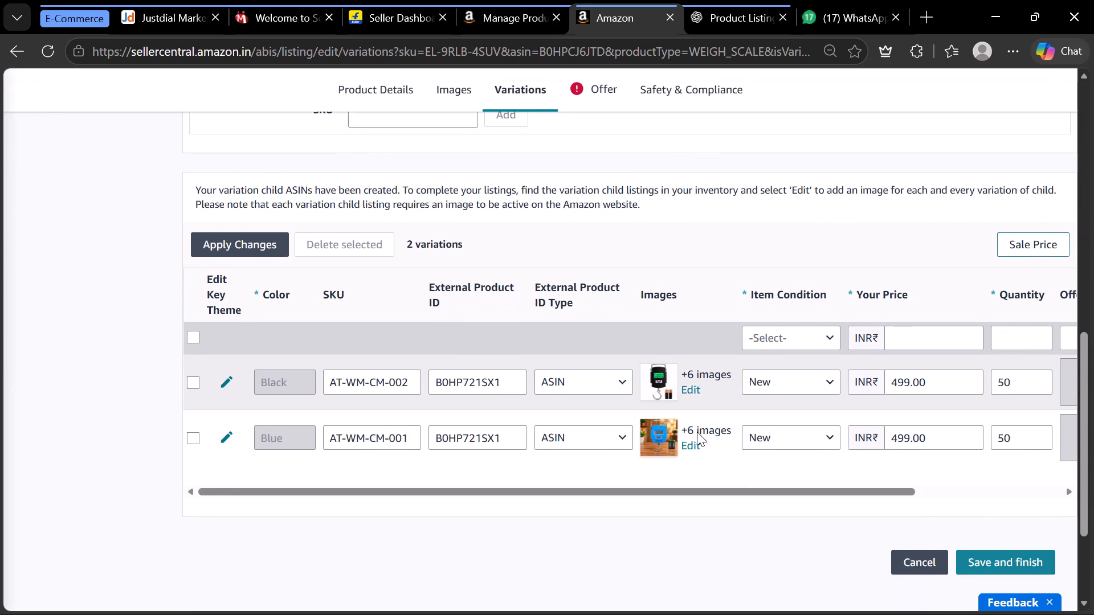
scroll(697, 432, down, 1)
scroll(697, 432, left, 6)
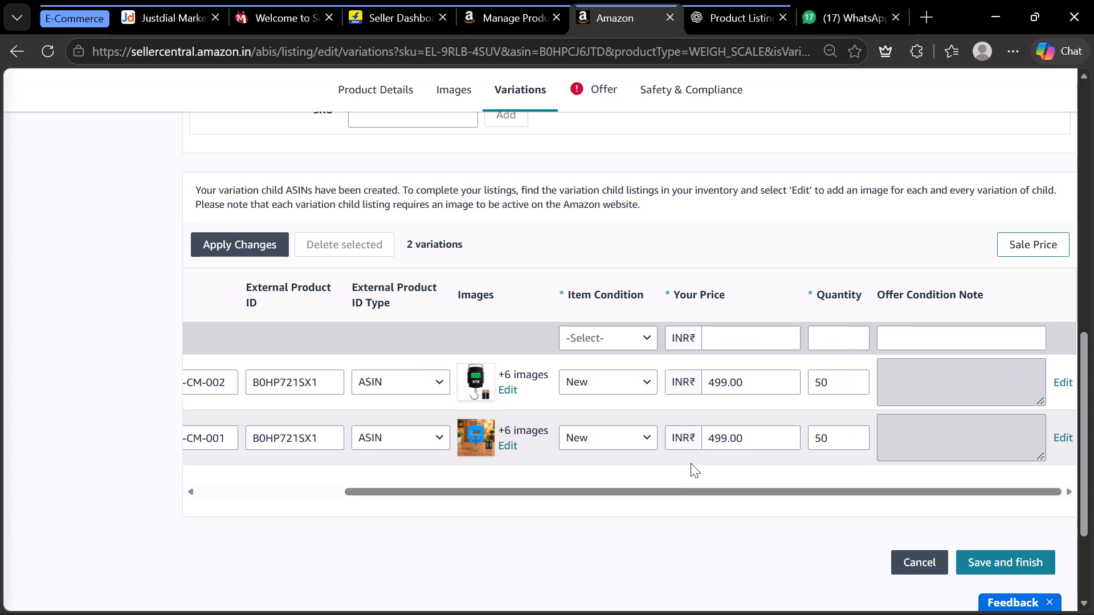
click(726, 385)
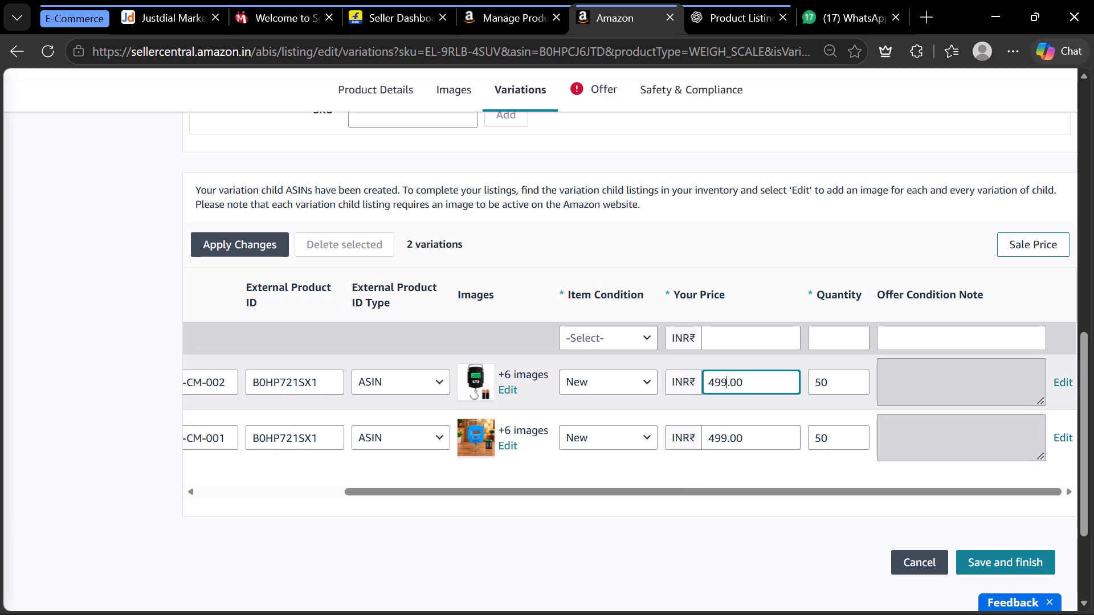
key(BackSpace)
key(8)
click(790, 270)
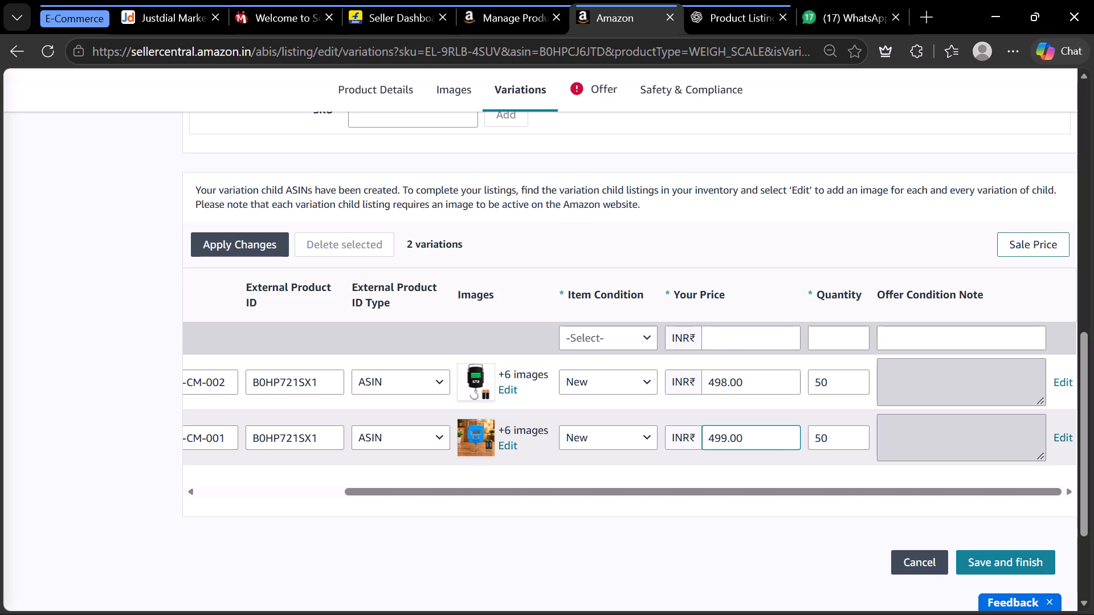
Review the image set of the blue variant, SKU AT-WM-CM-001, and submit it to the listing.
scroll(603, 448, right, 1)
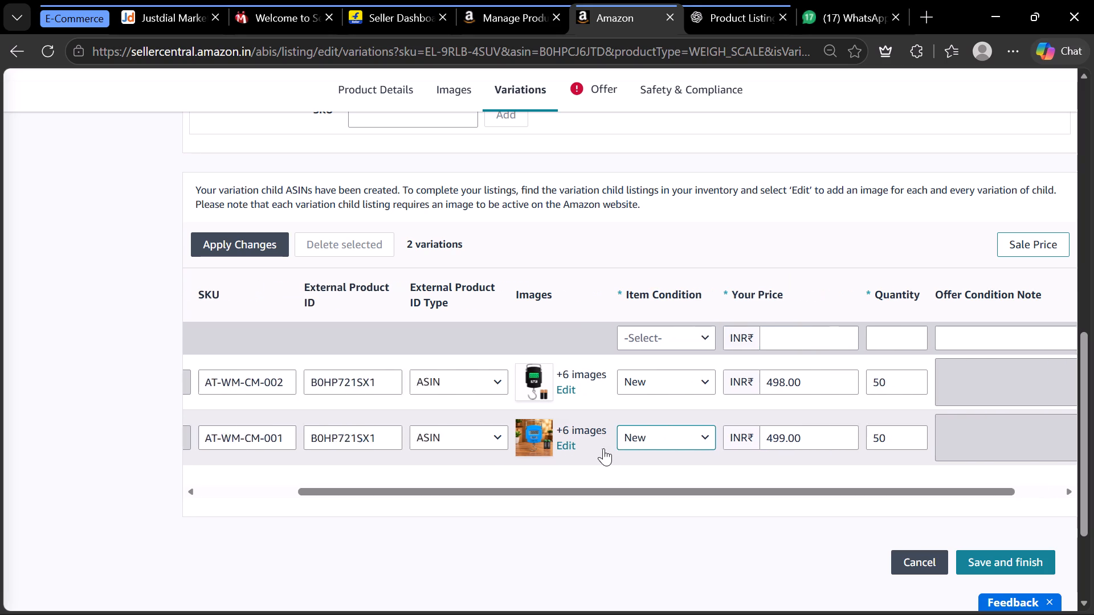
scroll(603, 448, right, 1)
click(559, 442)
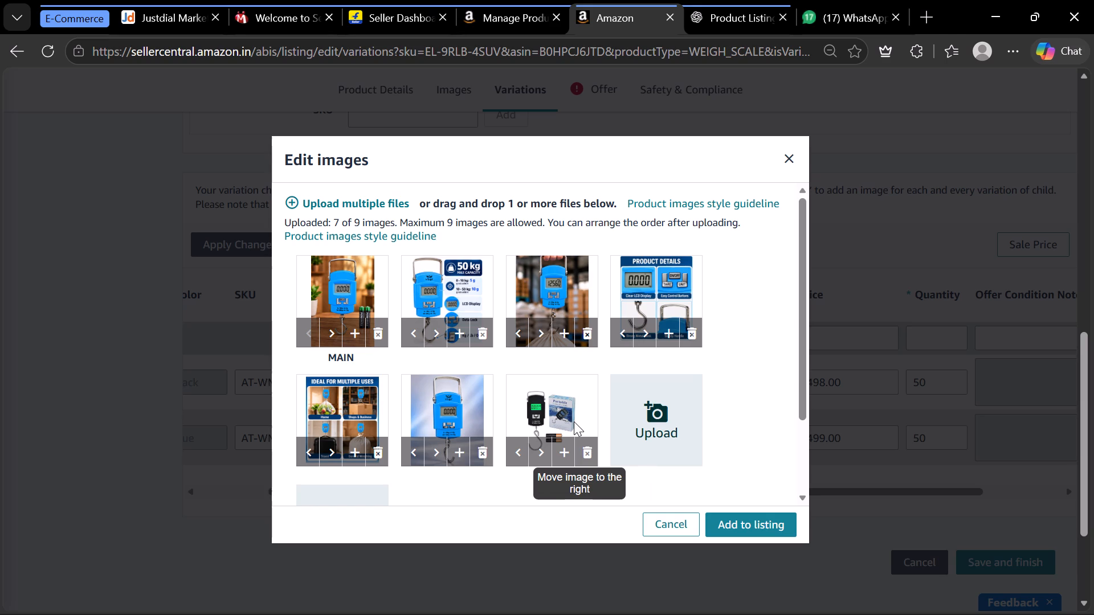
click(340, 288)
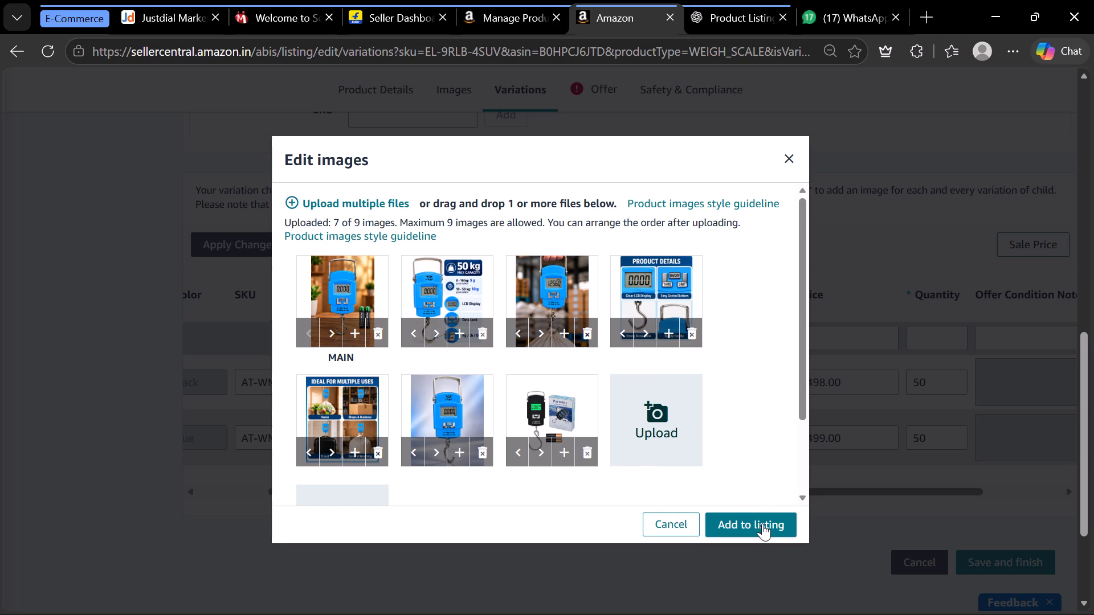
scroll(708, 456, down, 5)
scroll(708, 456, up, 1)
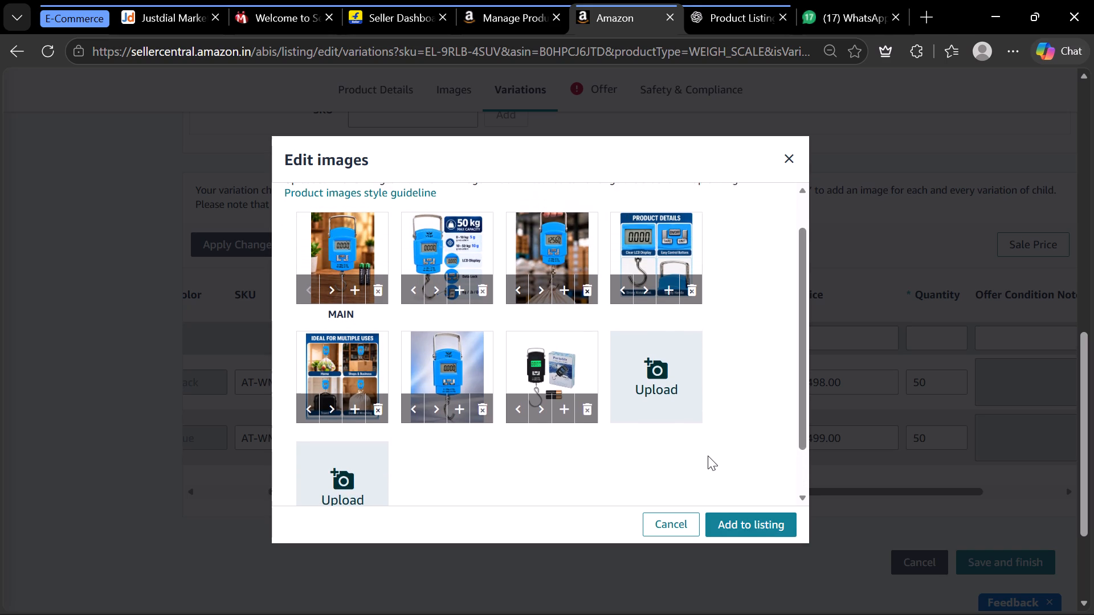
scroll(708, 456, up, 1)
click(727, 520)
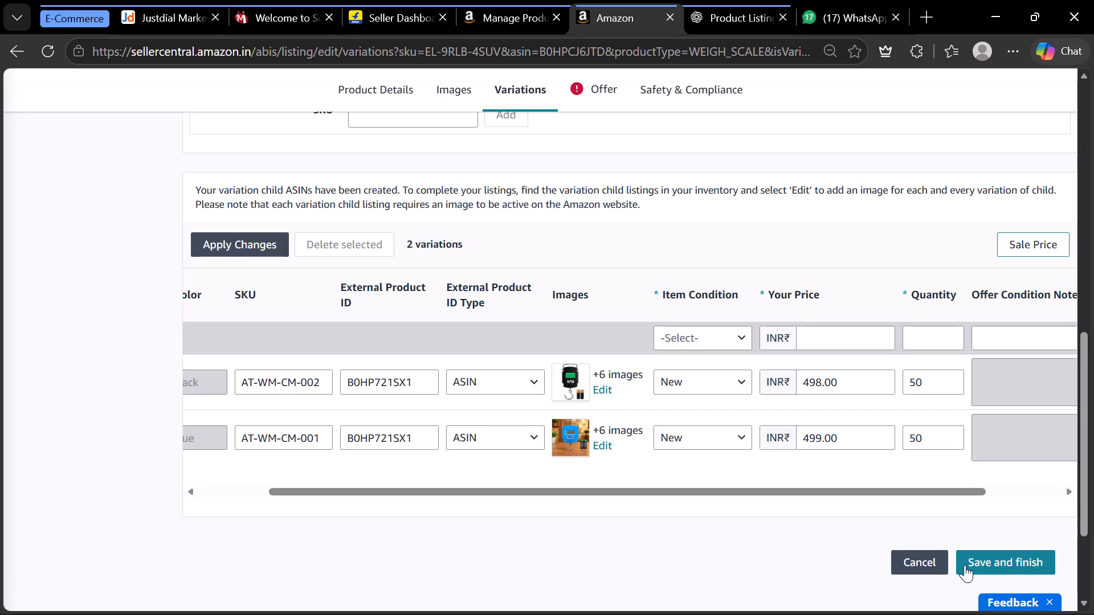
Try to save and finish the parent listing, and go to the first item requiring attention.
click(987, 561)
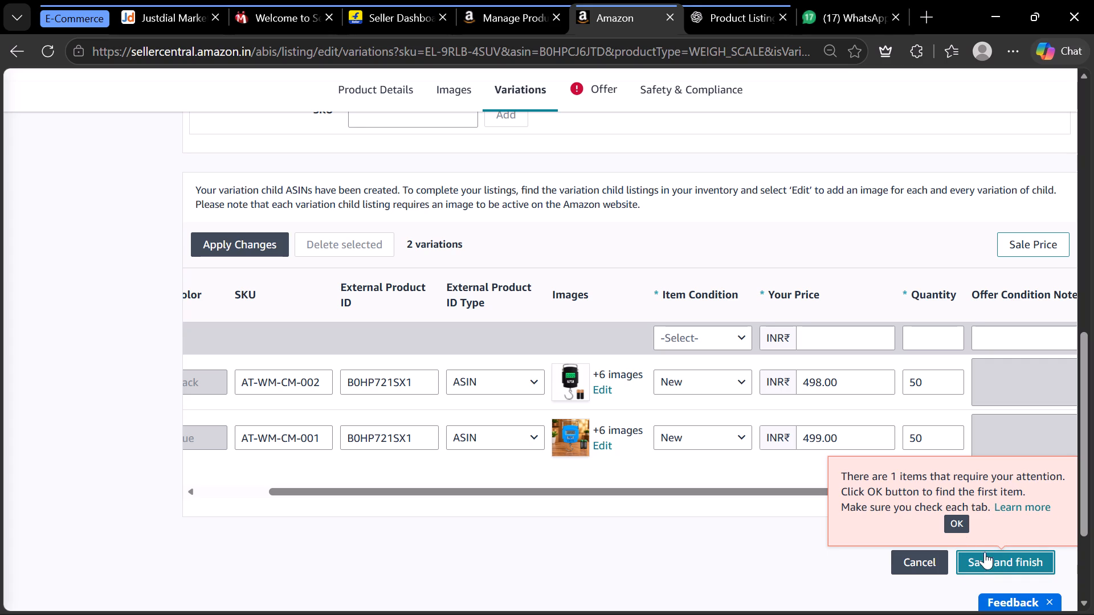
click(952, 520)
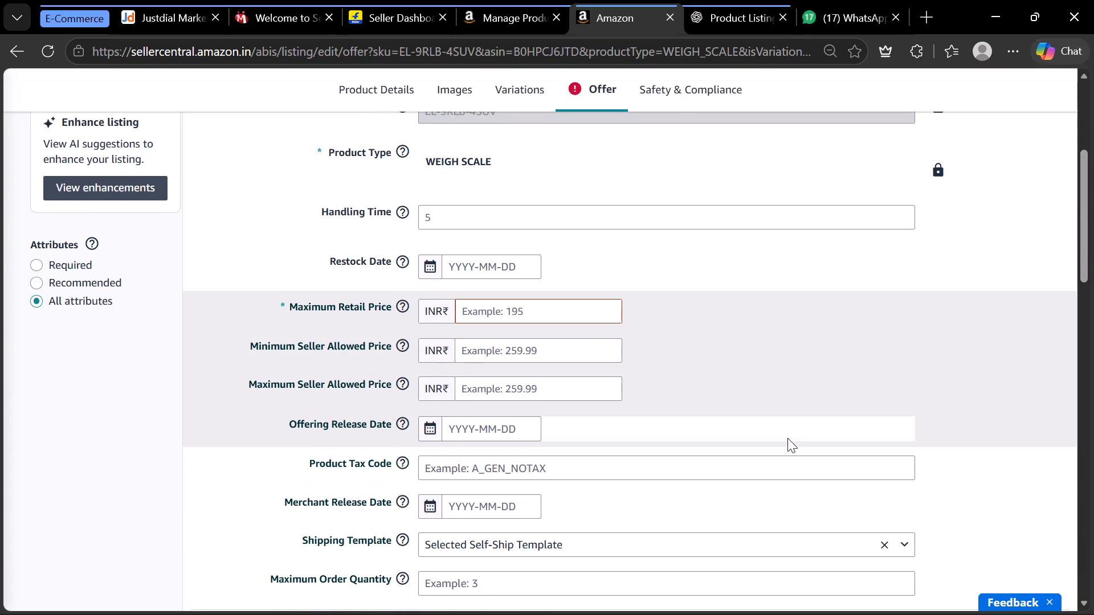
Set the parent listing's Maximum Retail Price to INR 699 in the offer details.
click(550, 309)
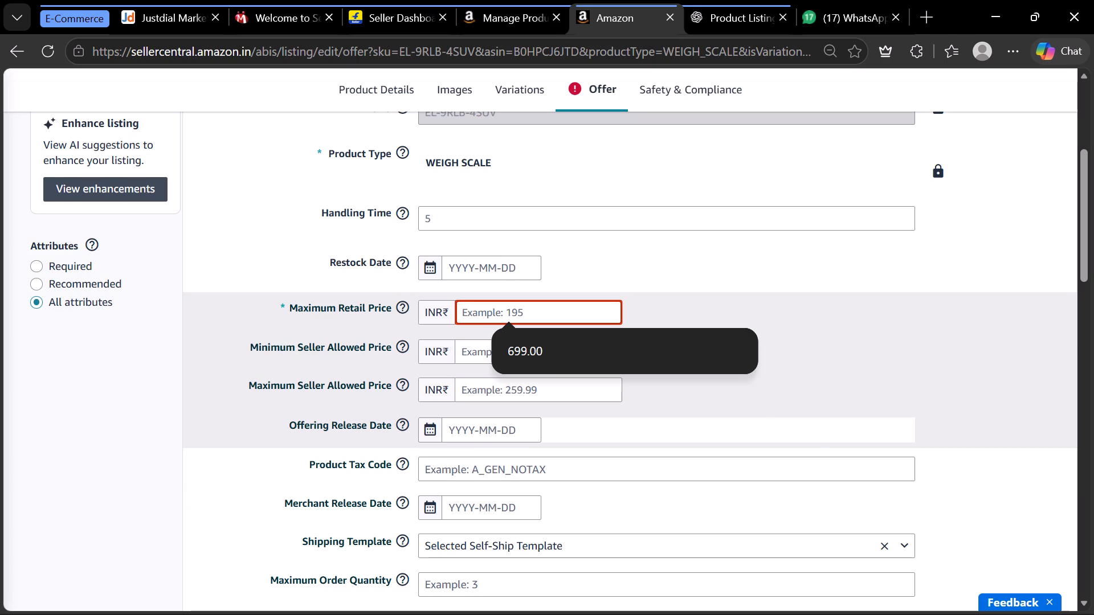
text(699)
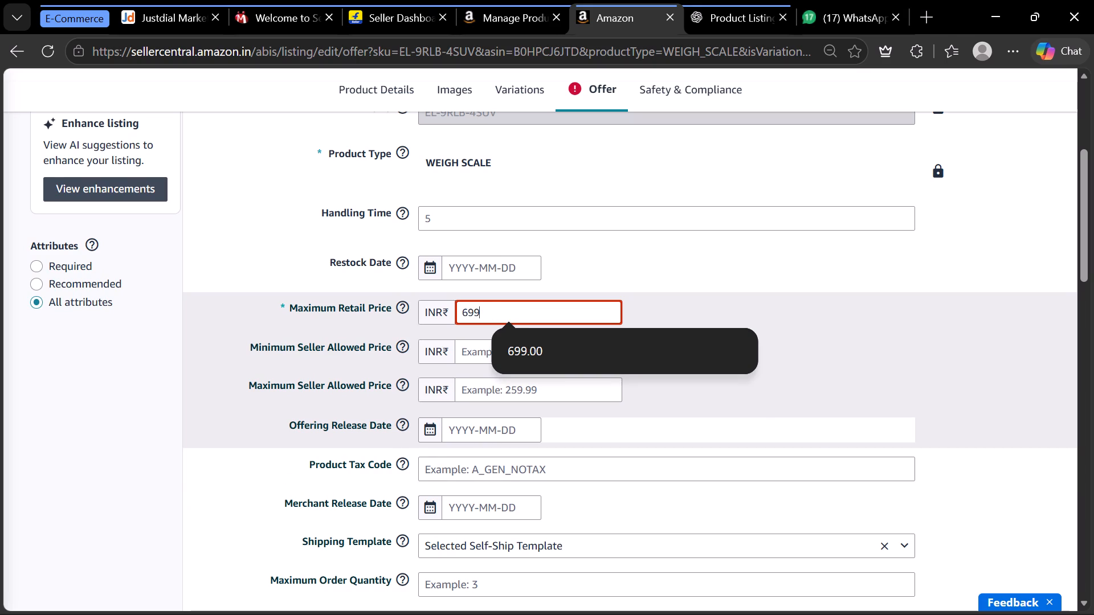
click(691, 392)
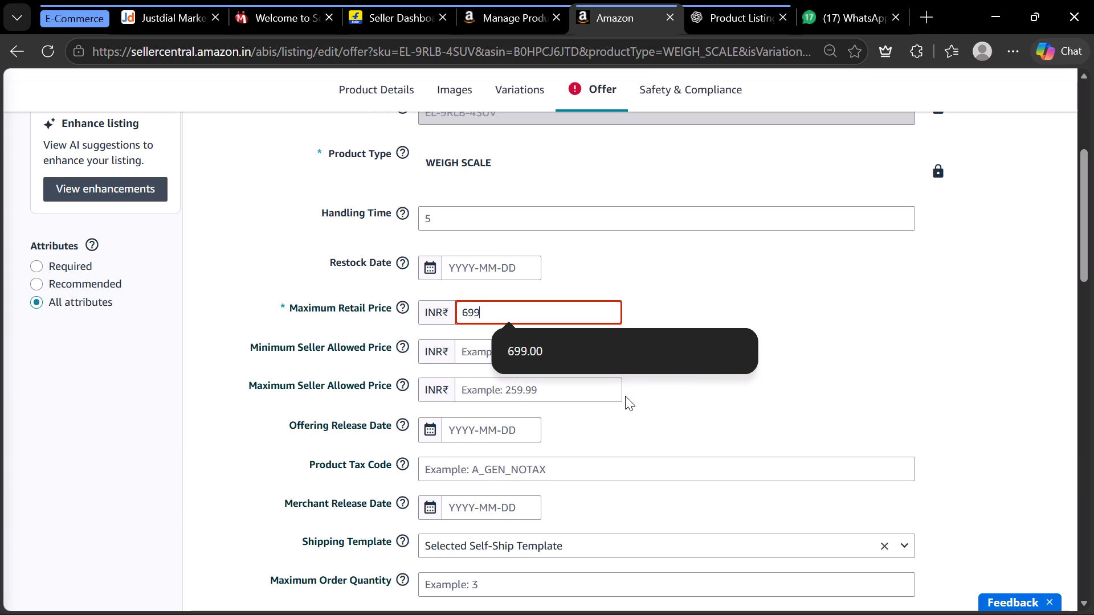
scroll(625, 396, down, 1)
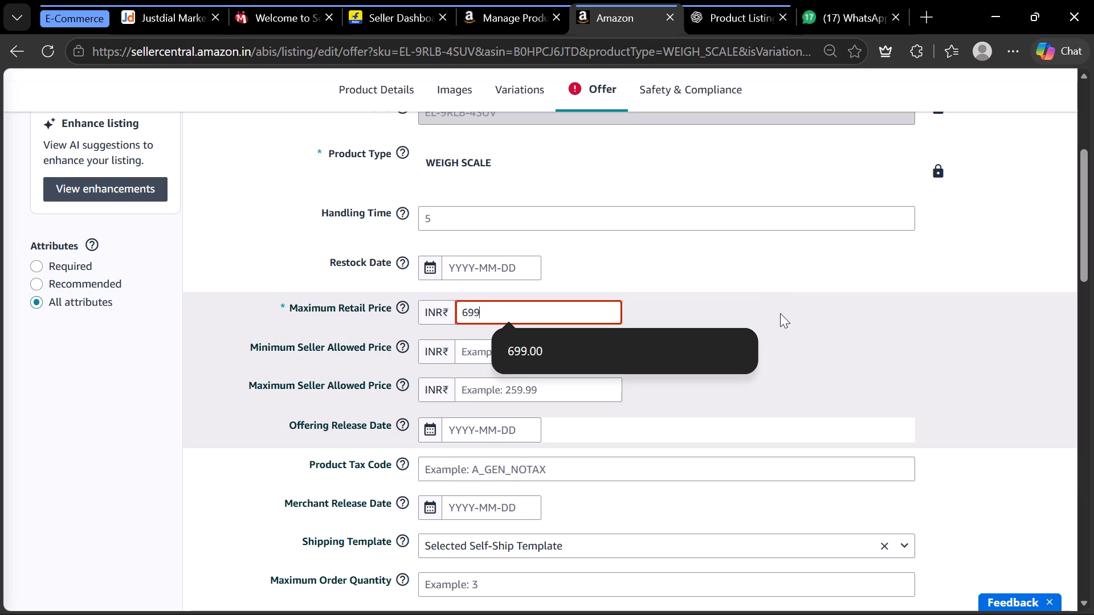
click(780, 313)
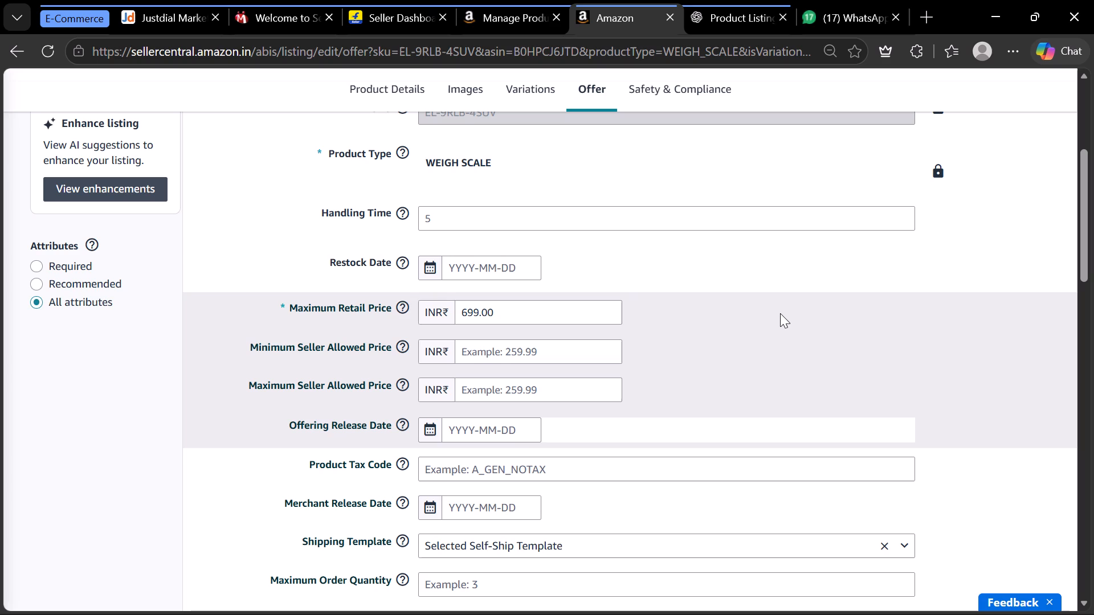
Set the Maximum Order Quantity to 1 in the parent listing's offer details.
scroll(780, 313, up, 1)
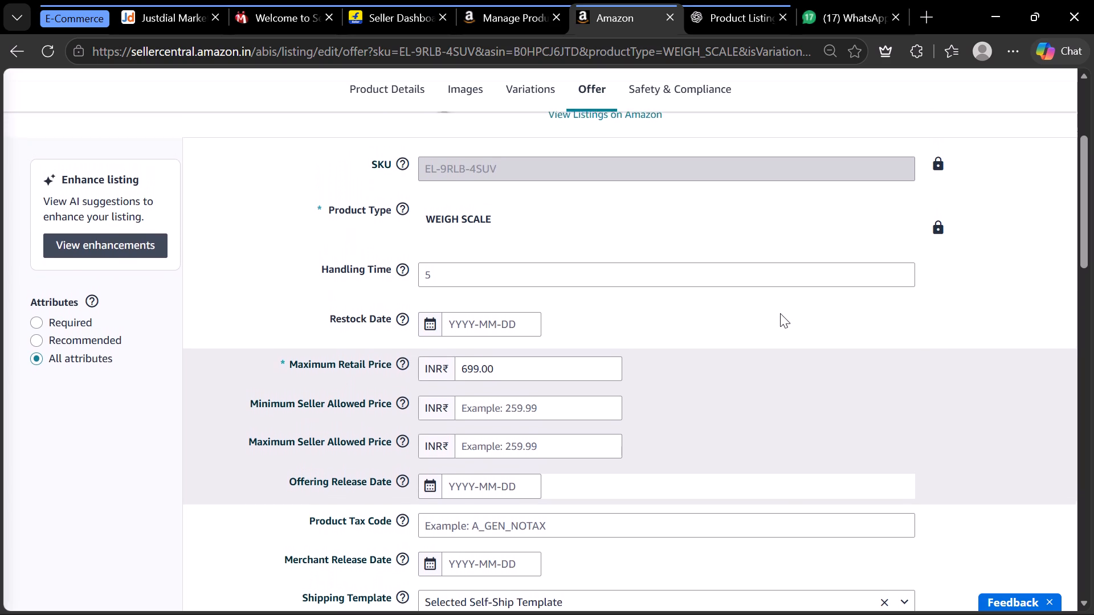
scroll(780, 313, up, 3)
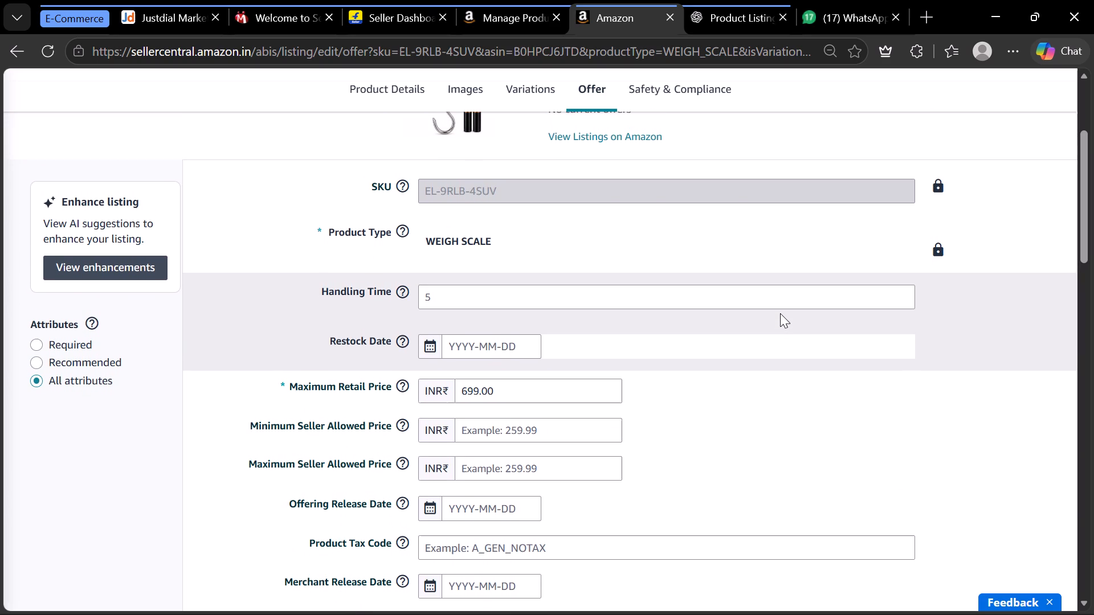
scroll(780, 313, down, 2)
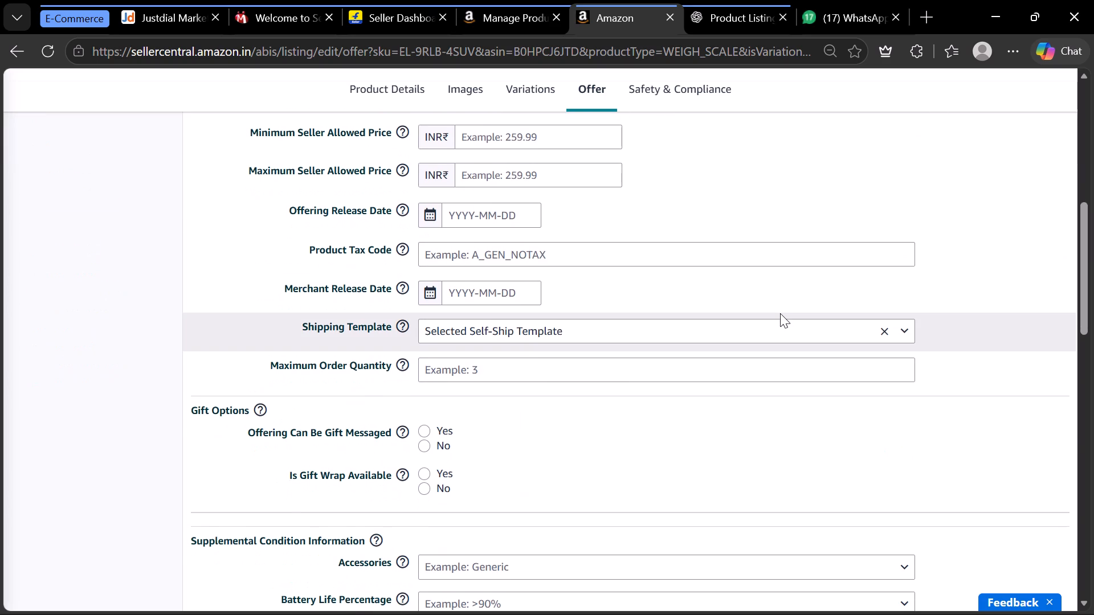
scroll(733, 354, down, 1)
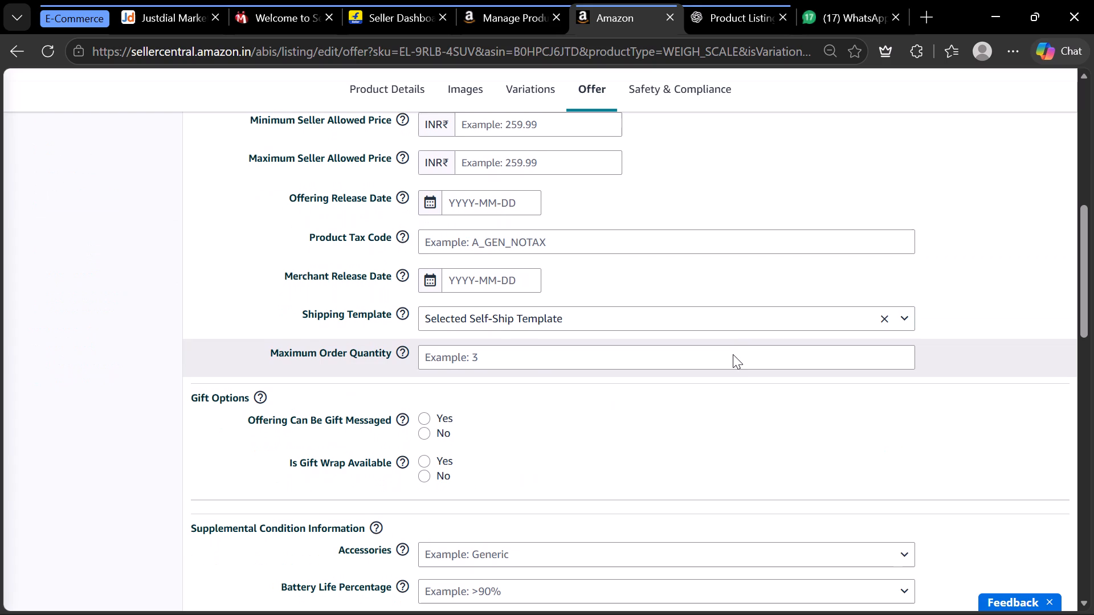
scroll(733, 354, down, 1)
click(666, 362)
key(1)
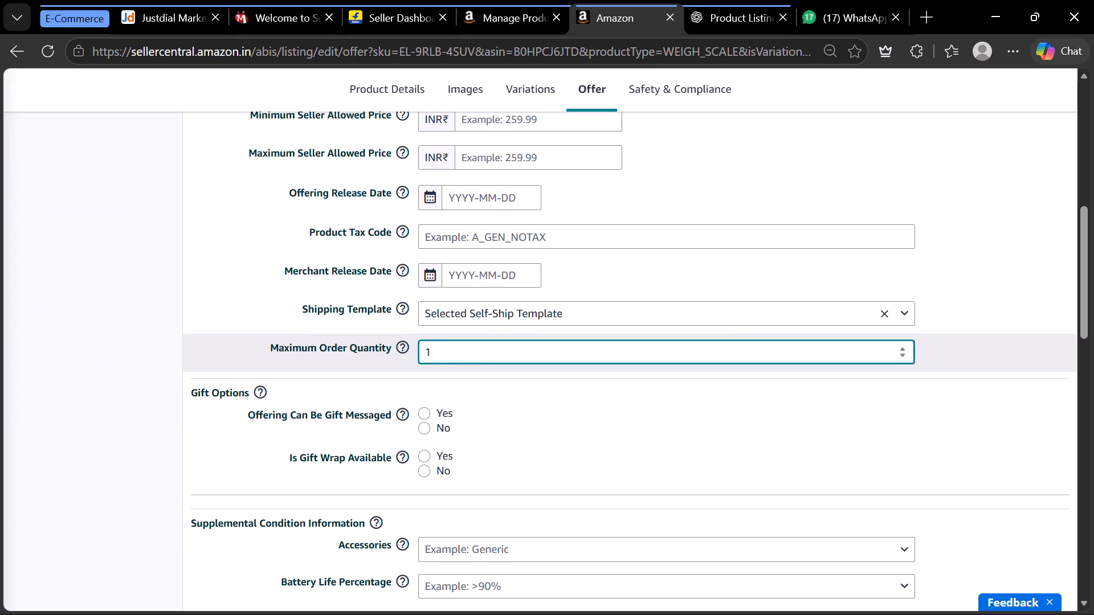
click(631, 414)
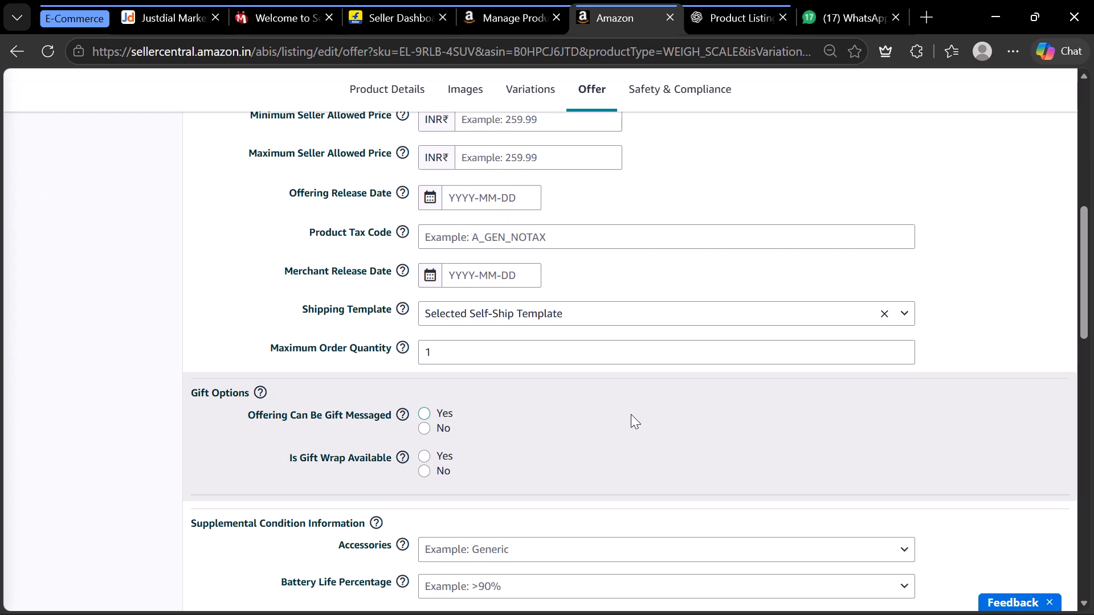
Review the remaining offer fields: gift options, supplemental condition information, item package dimensions and package weight.
scroll(631, 414, down, 2)
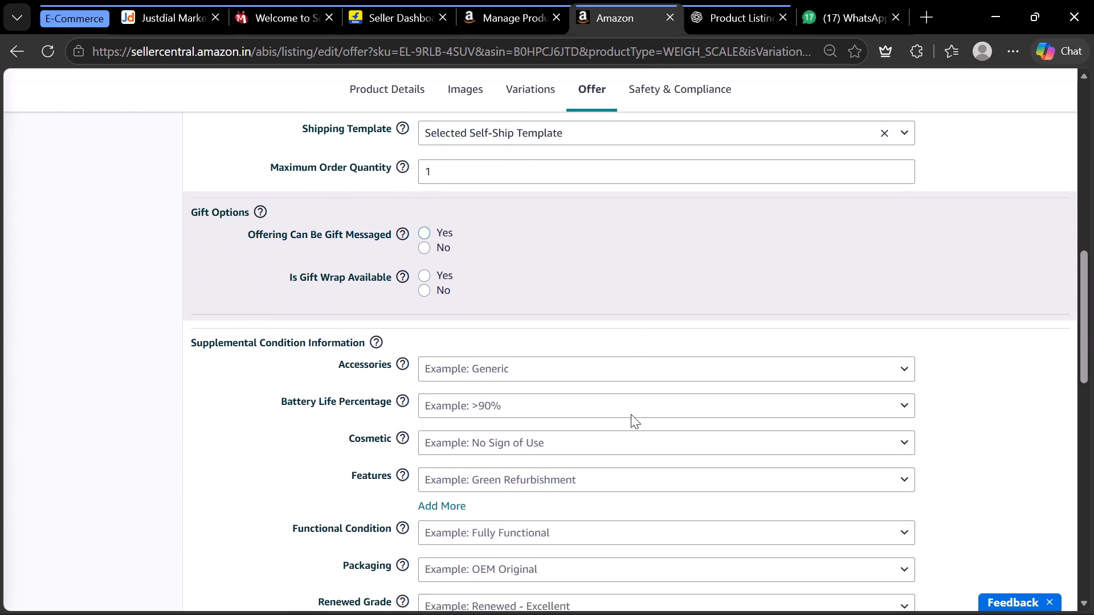
scroll(631, 414, down, 2)
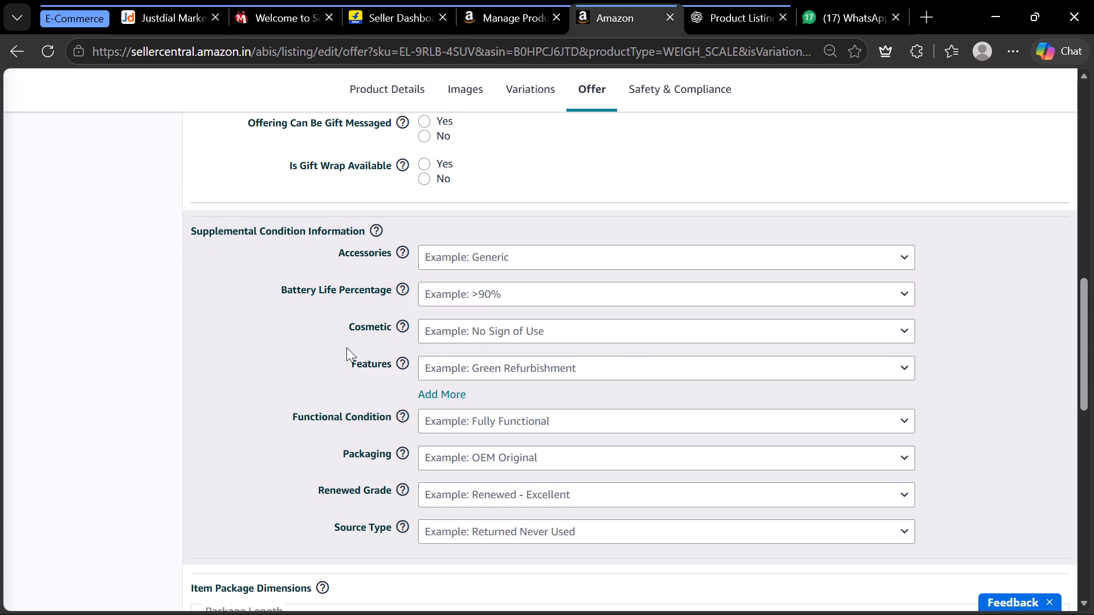
click(247, 345)
scroll(296, 379, down, 1)
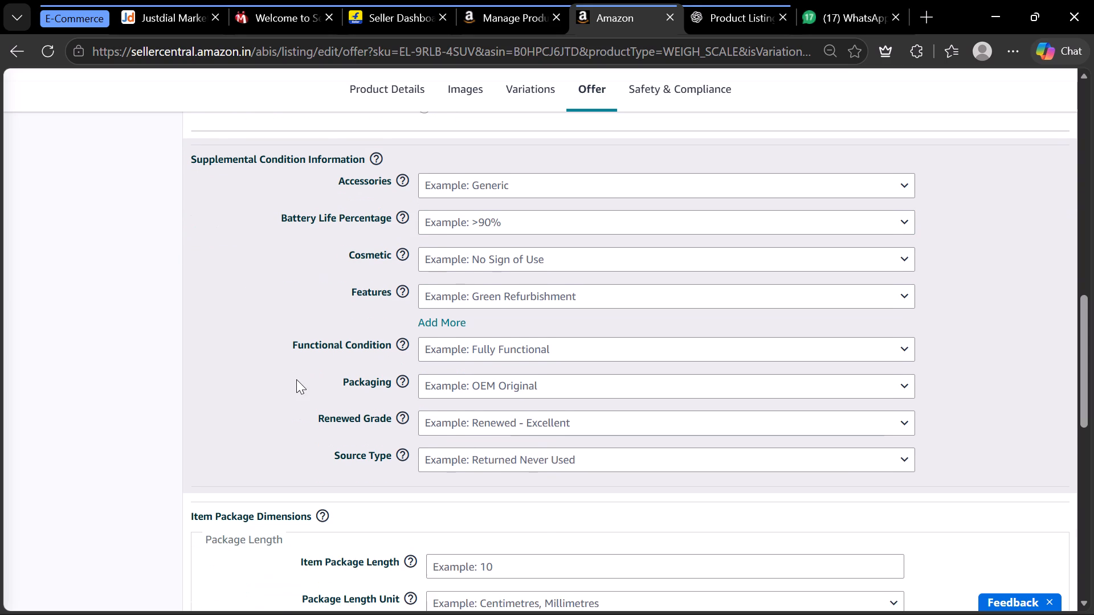
scroll(296, 379, down, 3)
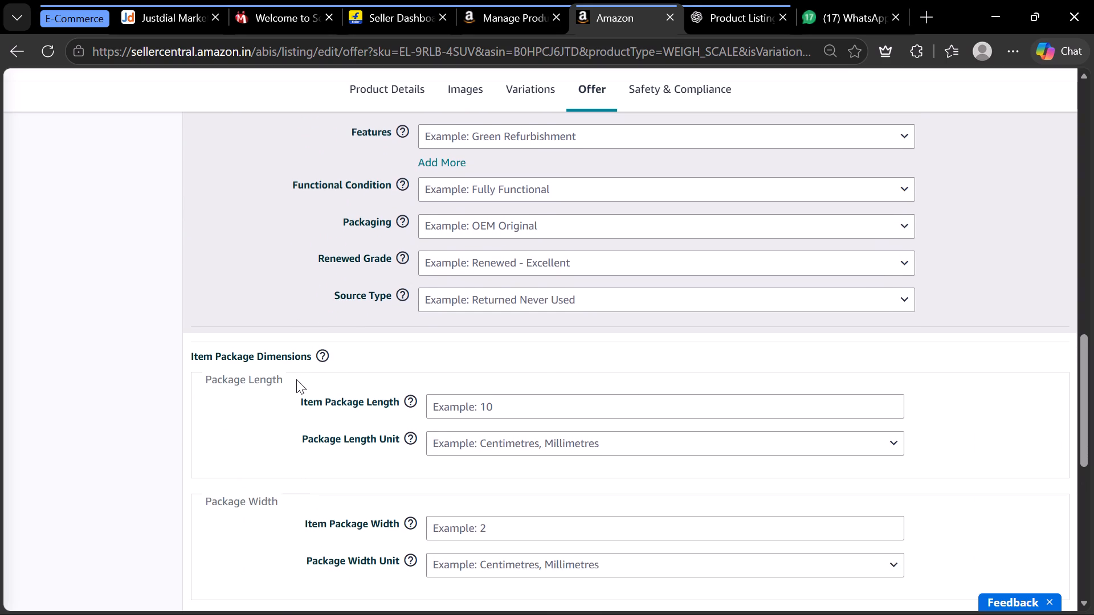
scroll(296, 379, down, 1)
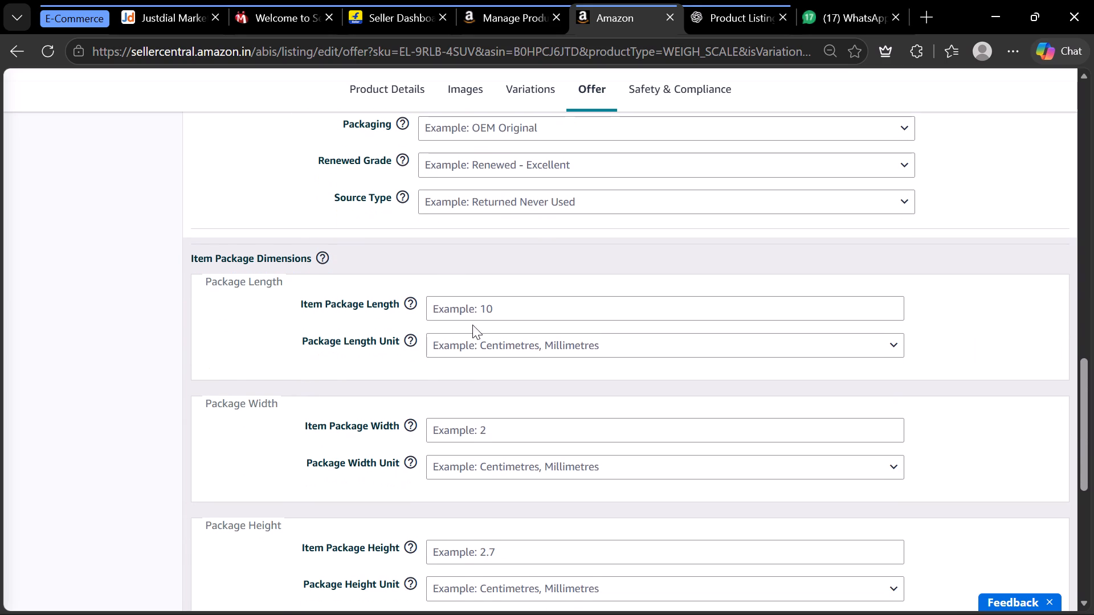
scroll(313, 356, down, 1)
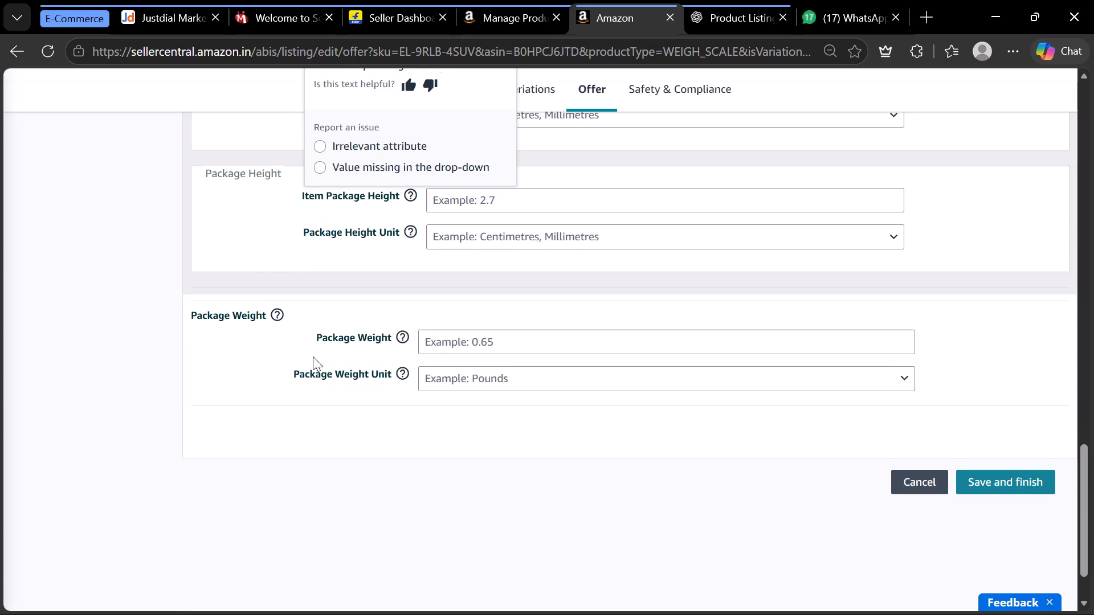
scroll(313, 356, down, 1)
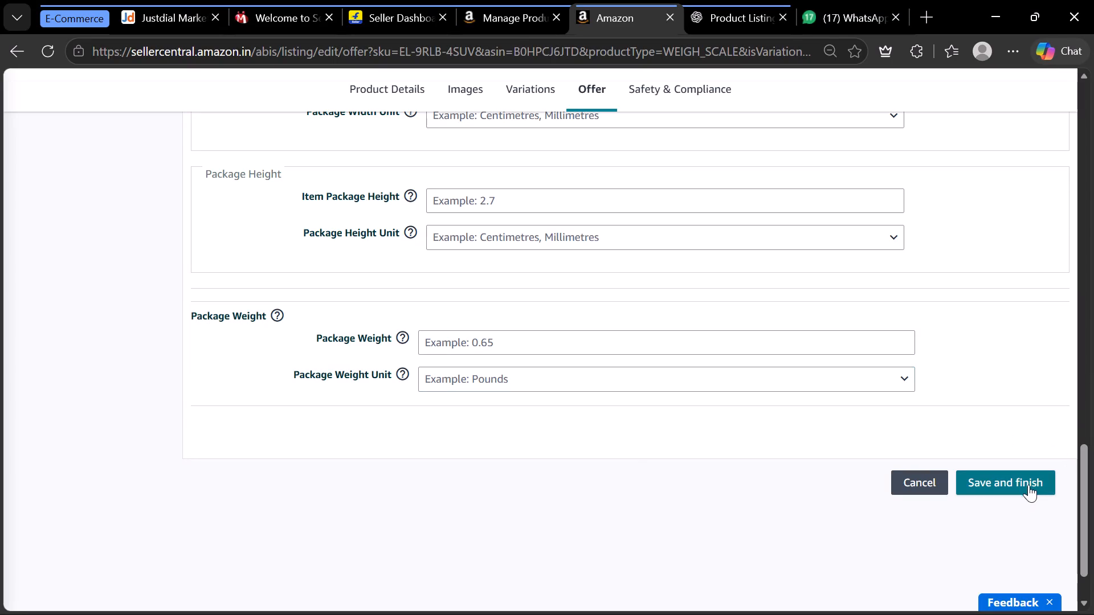
Save and submit the parent listing's changes, returning to the inventory list.
click(1027, 486)
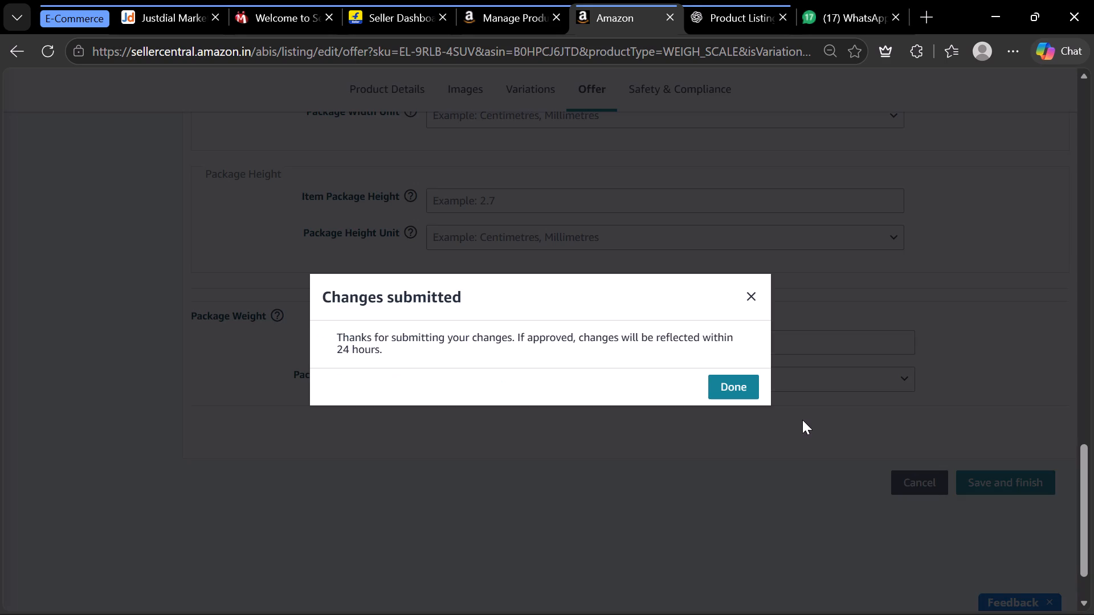
click(723, 382)
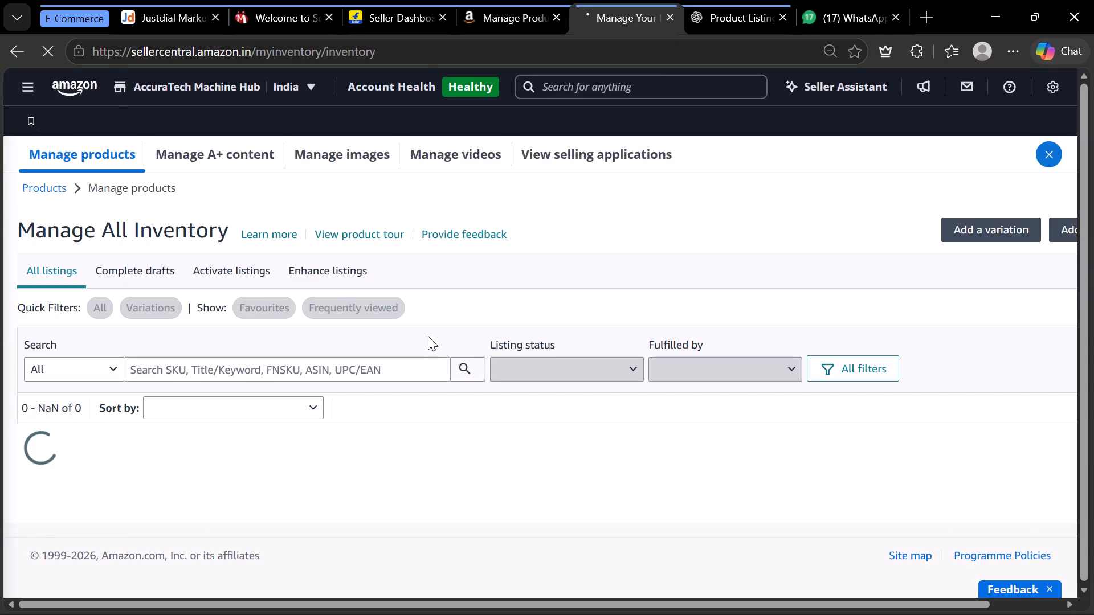
Expand the WH-A08 50 kg Portable Digital Hanging Weighing Scale variation family in the inventory and examine its variation listings.
scroll(260, 378, down, 1)
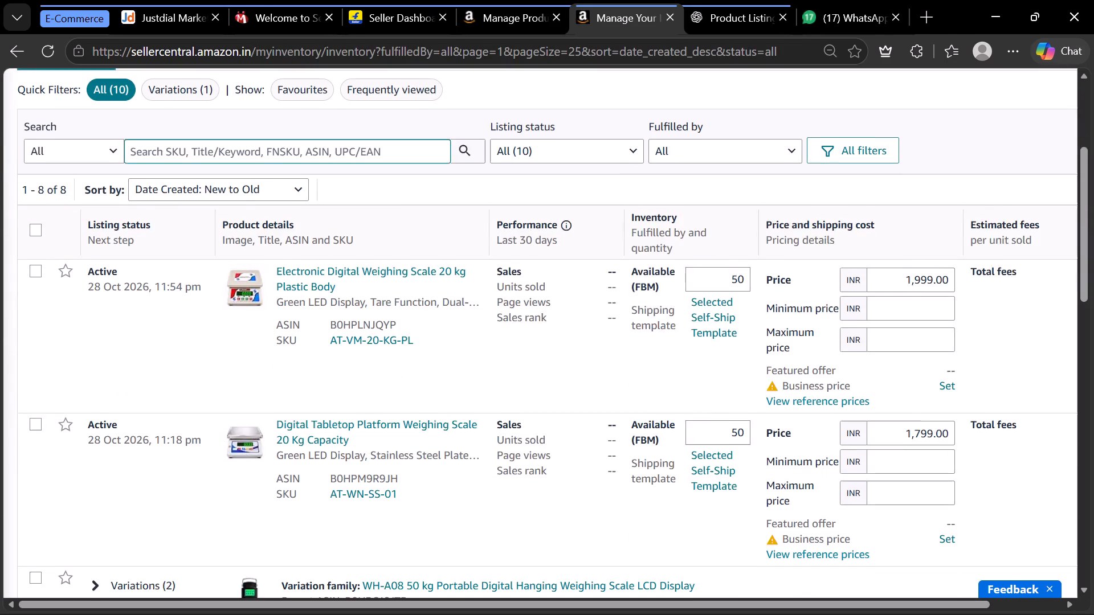
scroll(260, 378, down, 3)
click(91, 273)
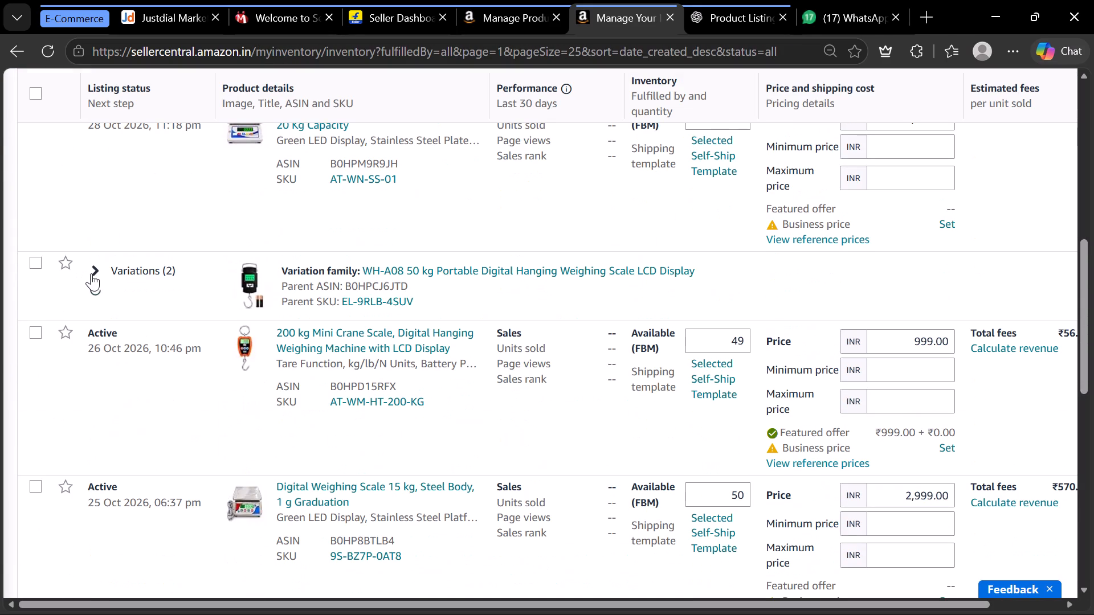
scroll(214, 403, down, 1)
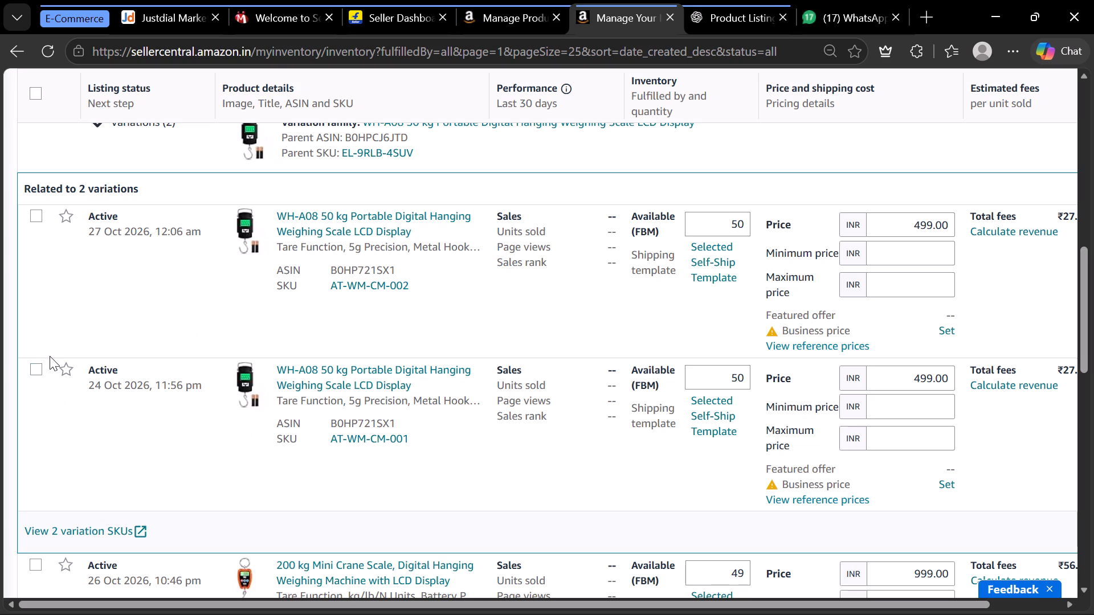
scroll(361, 402, down, 1)
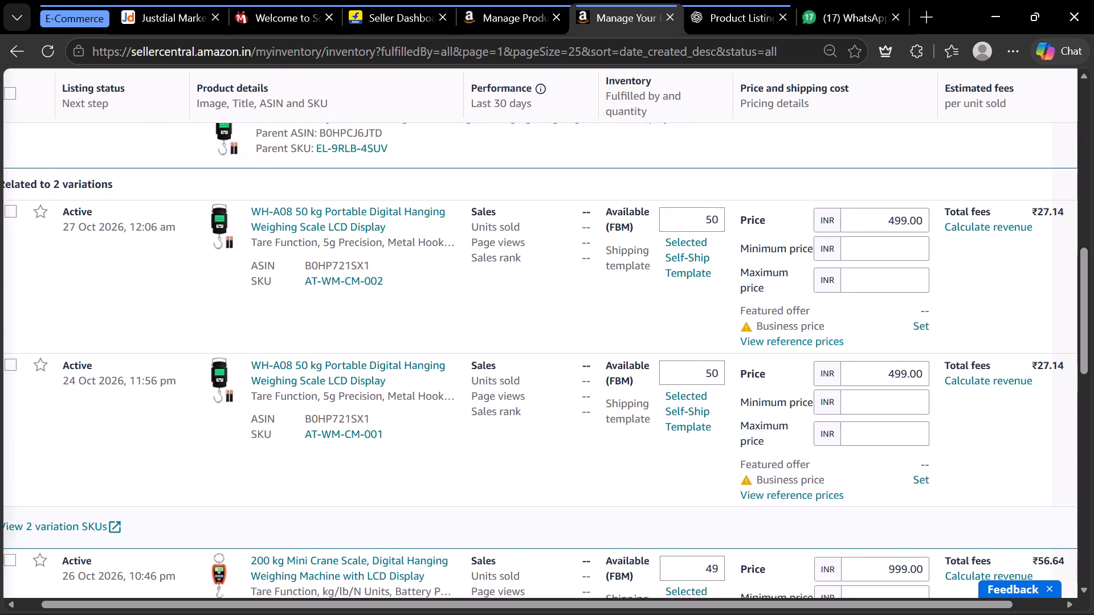
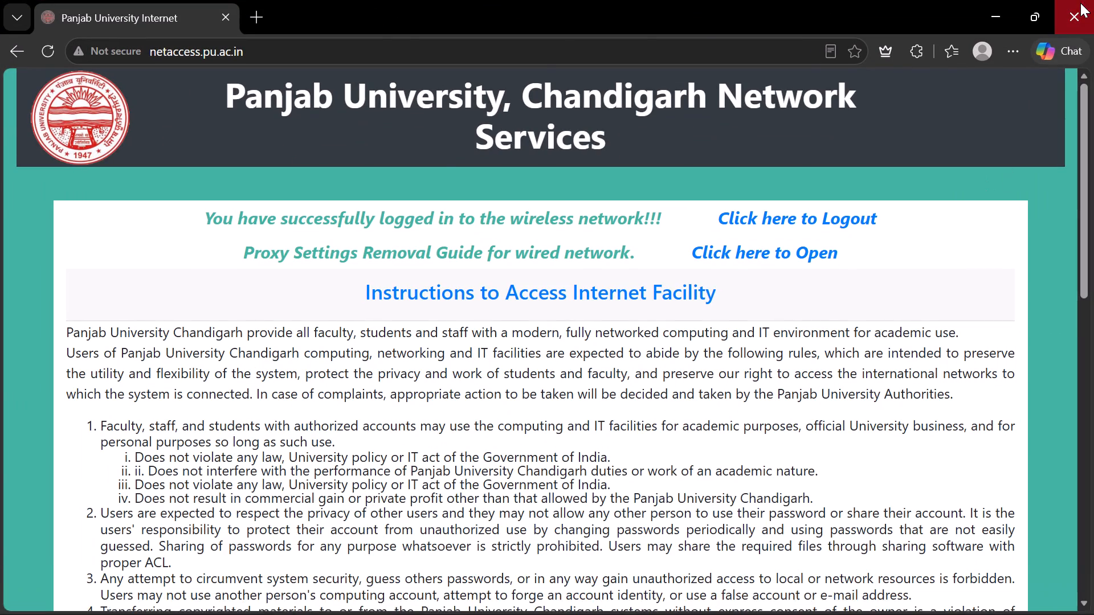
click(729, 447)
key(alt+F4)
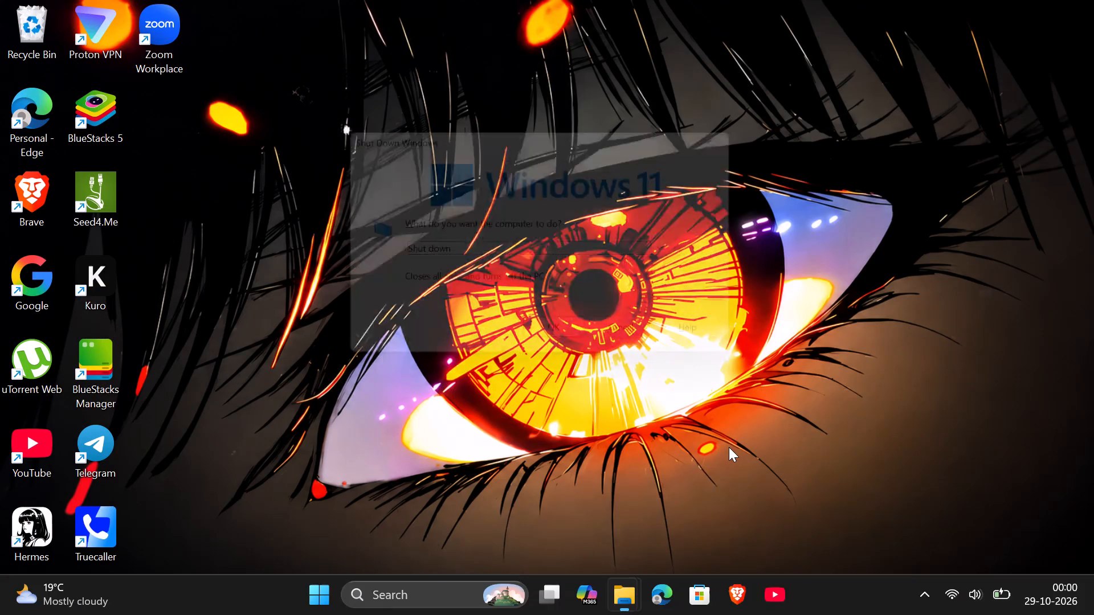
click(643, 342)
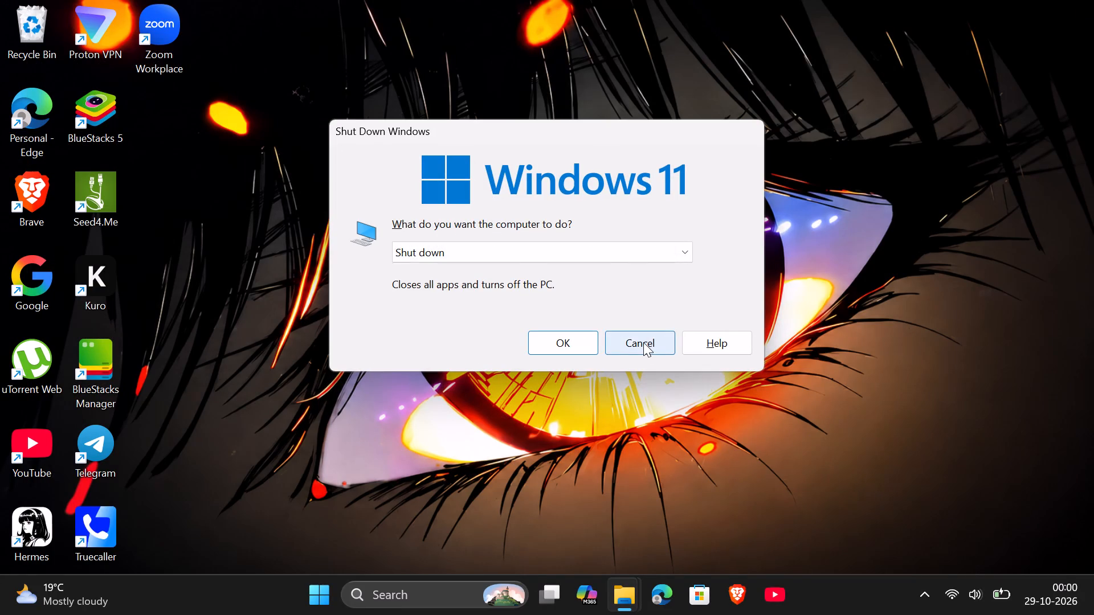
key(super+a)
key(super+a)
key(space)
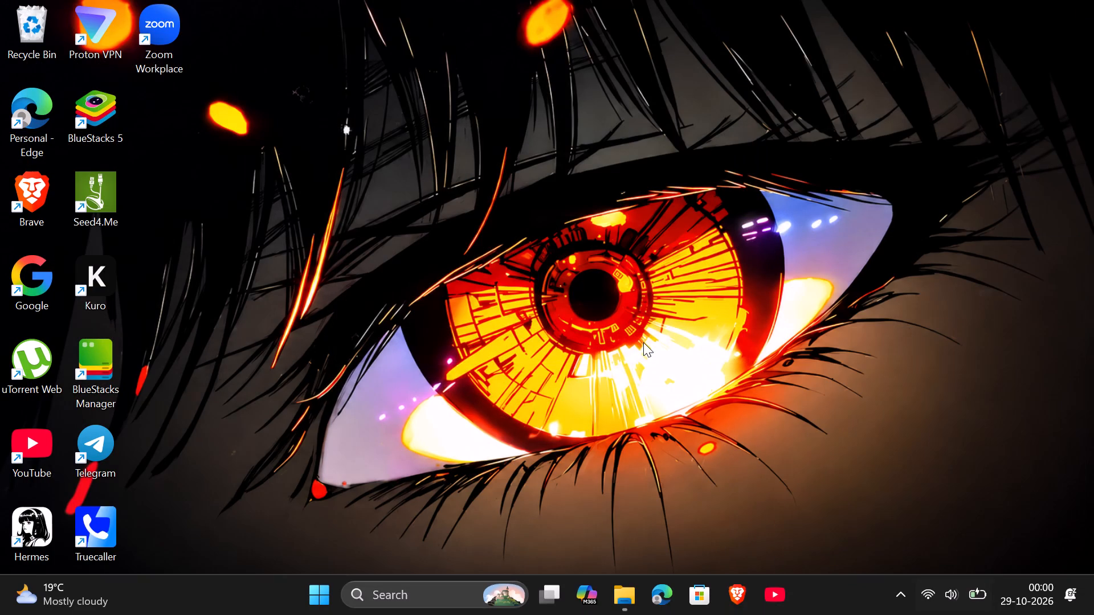
Bring up the Shut Down Windows dialog from the desktop with the Shut down option selected.
key(alt+F4)
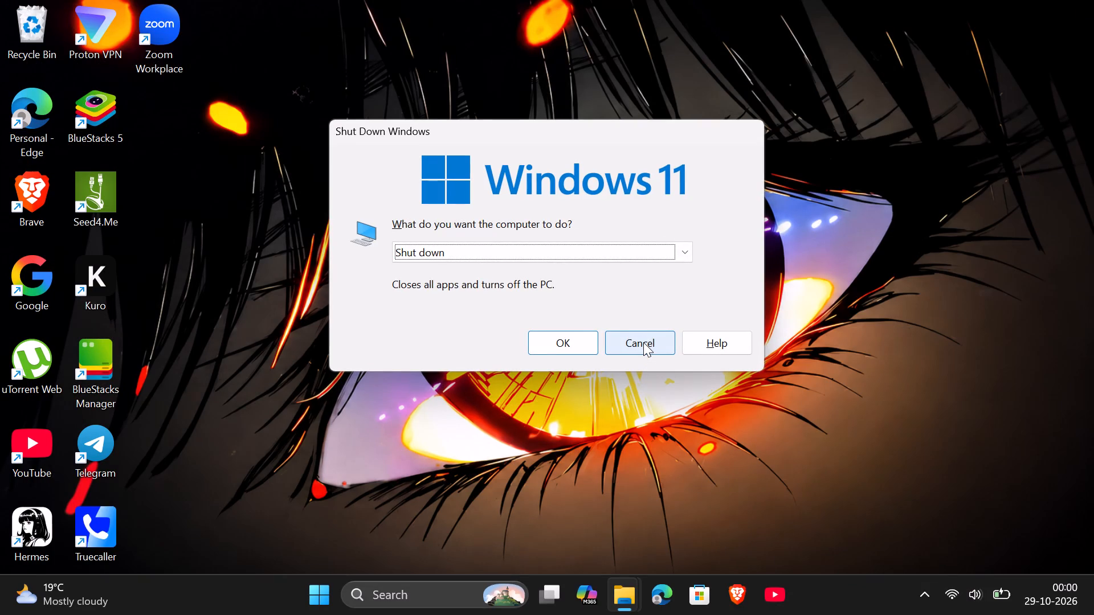